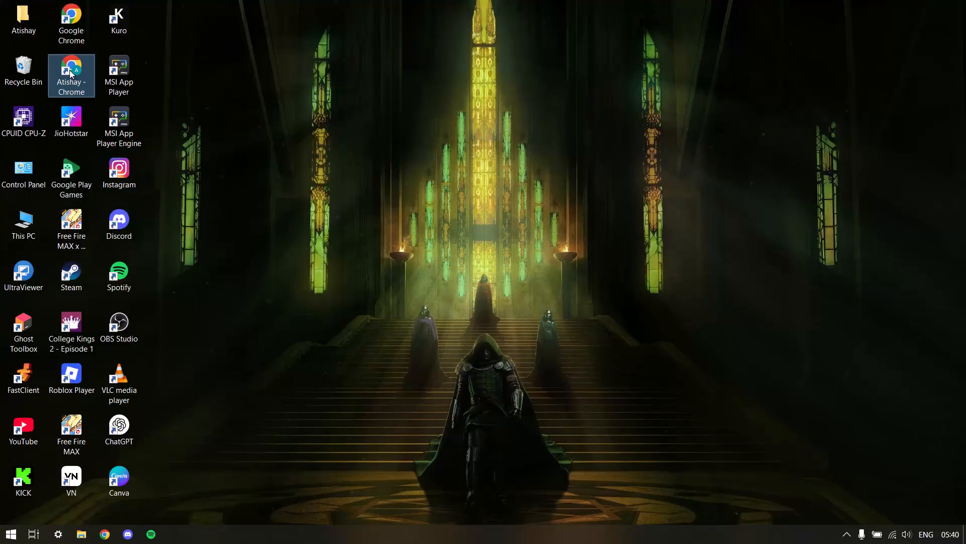
Open YouTube in Google Chrome and search it for PHONKS.
click(183, 376)
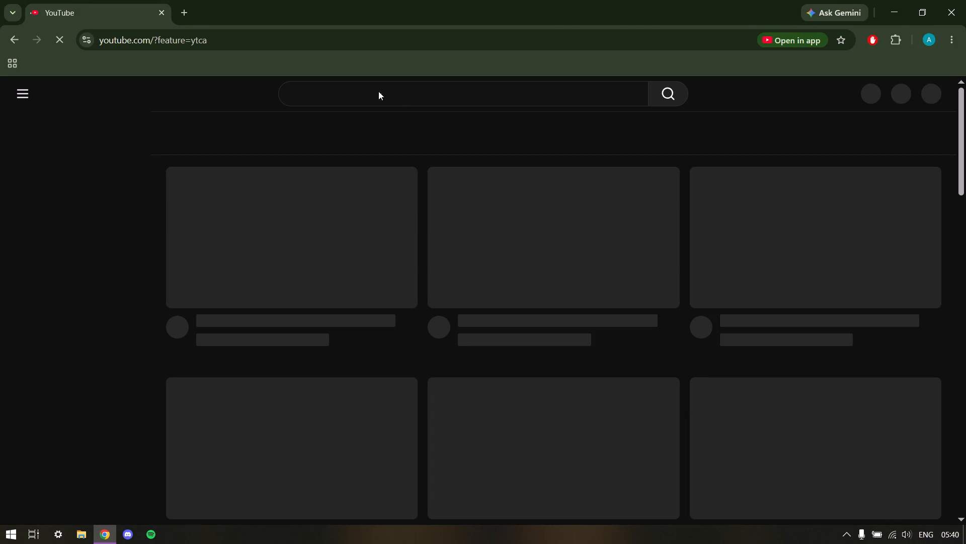
click(333, 87)
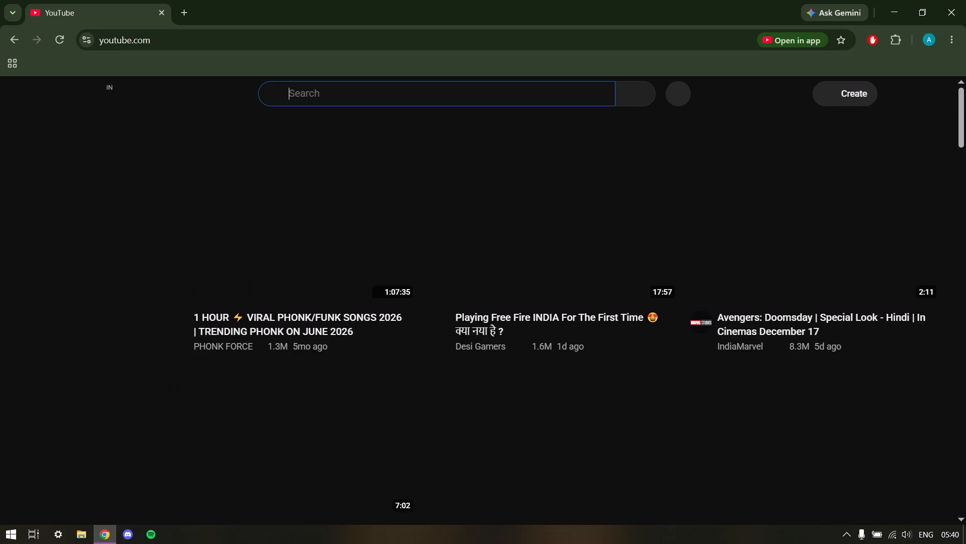
text(PHONKS)
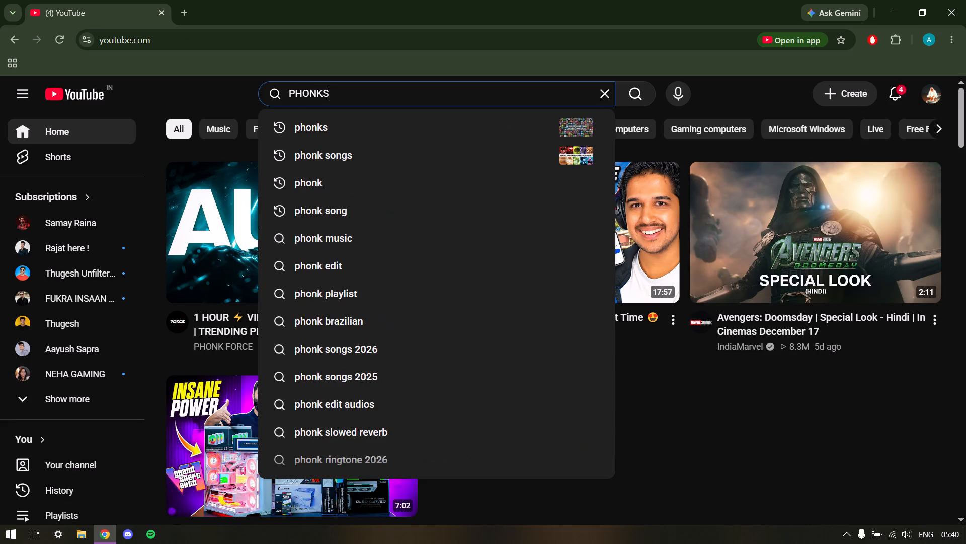
key(Return)
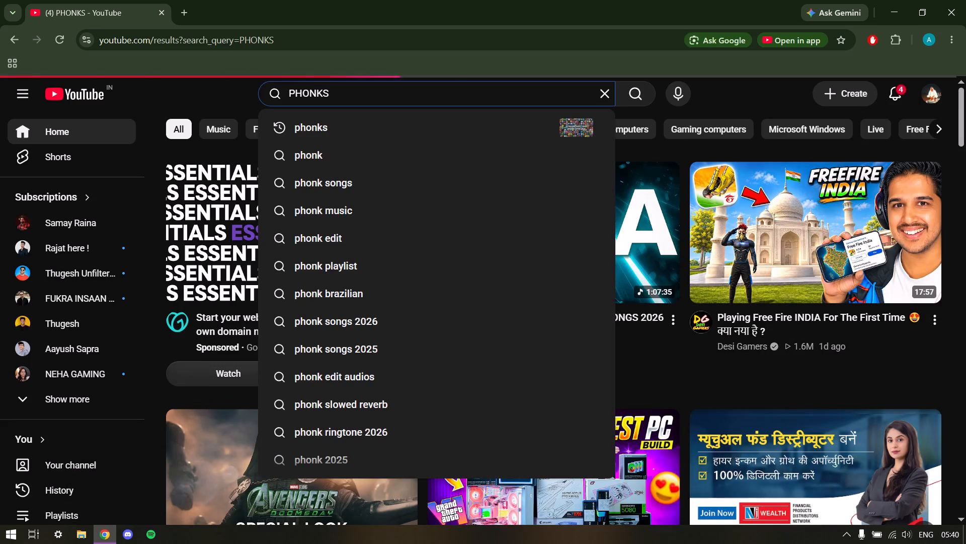
Look through the PHONKS search results for a phonk music video or mix.
scroll(310, 217, down, 2)
scroll(292, 263, up, 2)
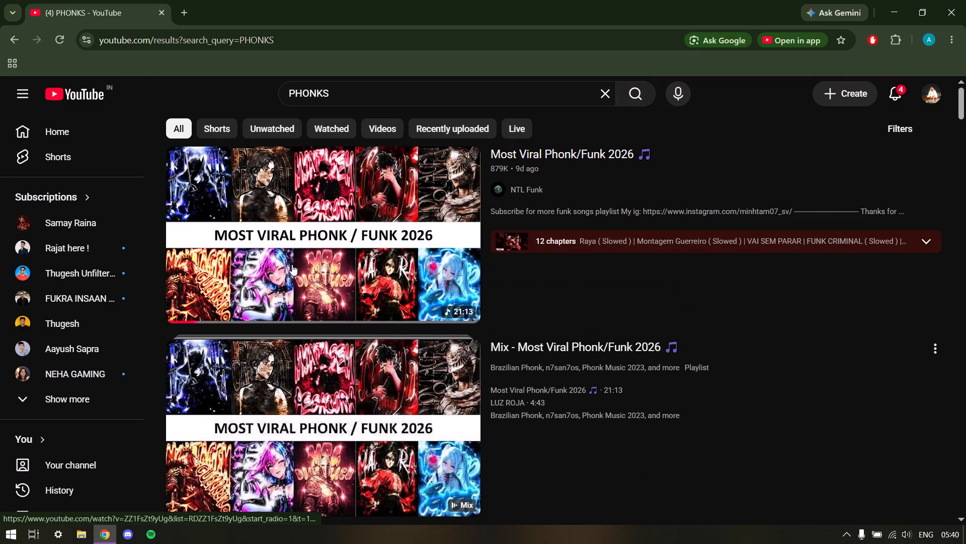
scroll(297, 234, down, 10)
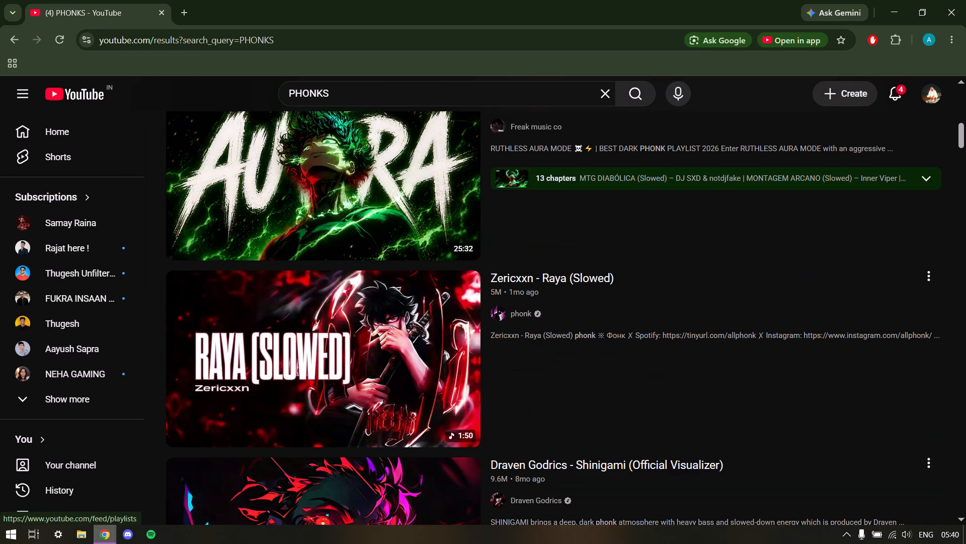
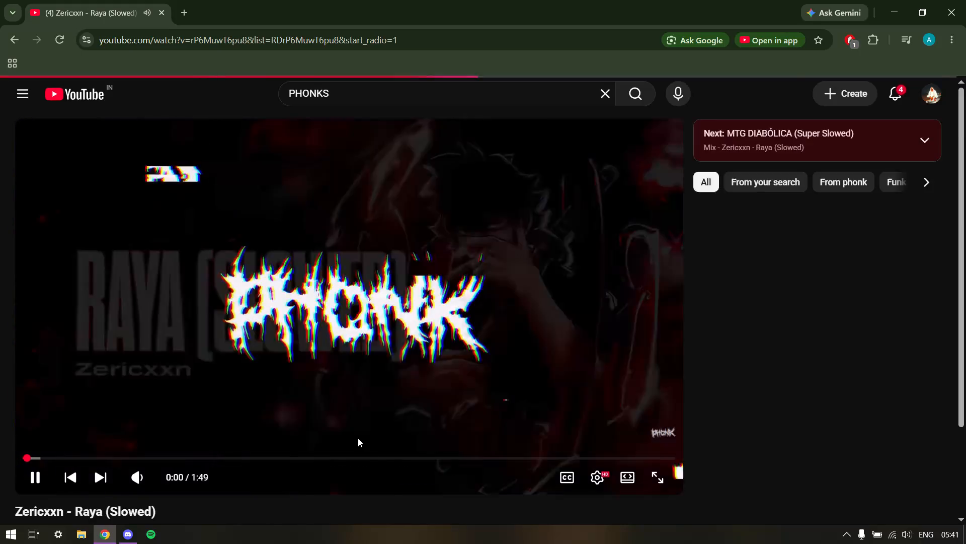
Copy the share link of the Zericxxn - Raya (Slowed) video and dismiss the sharing options.
scroll(358, 438, down, 1)
click(522, 478)
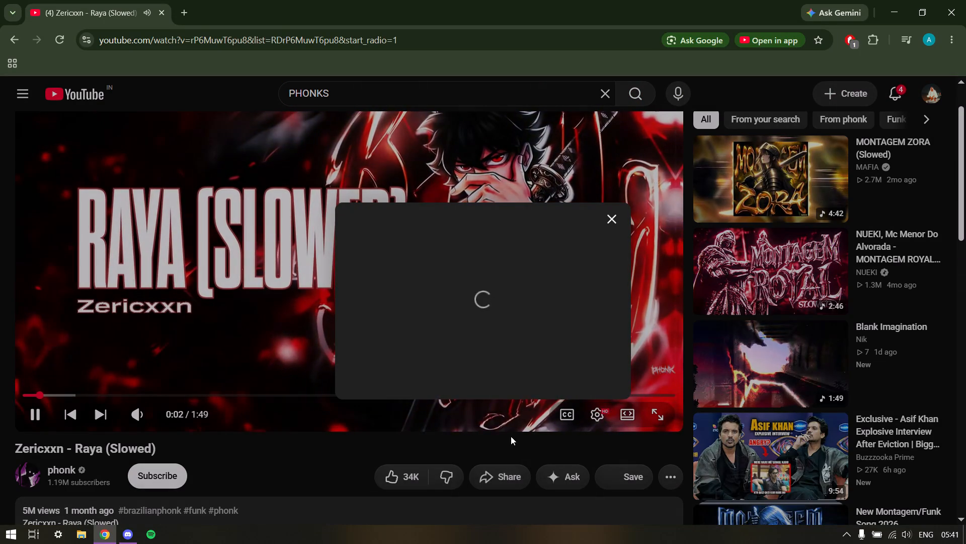
click(596, 369)
click(293, 457)
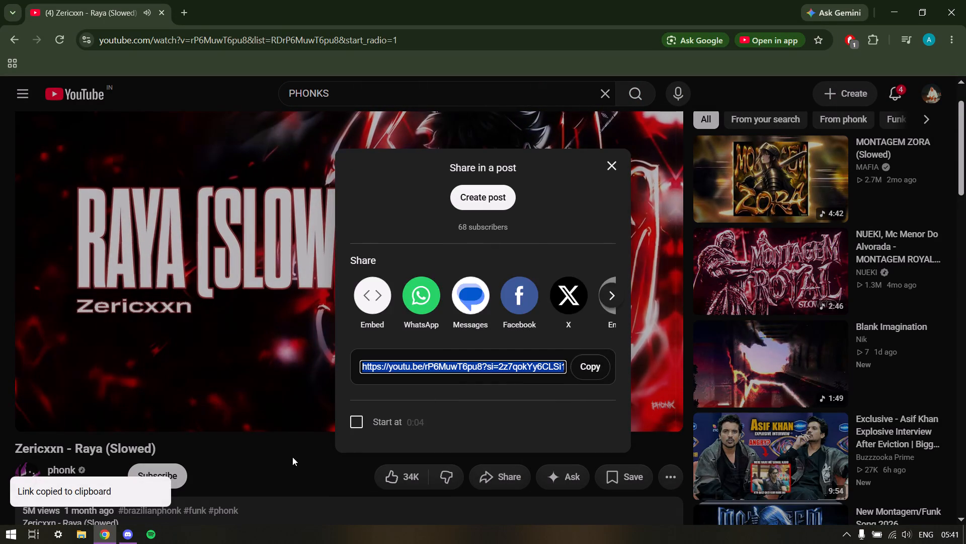
Search Google in a new tab for mp4 song download free offline.
click(178, 14)
click(387, 257)
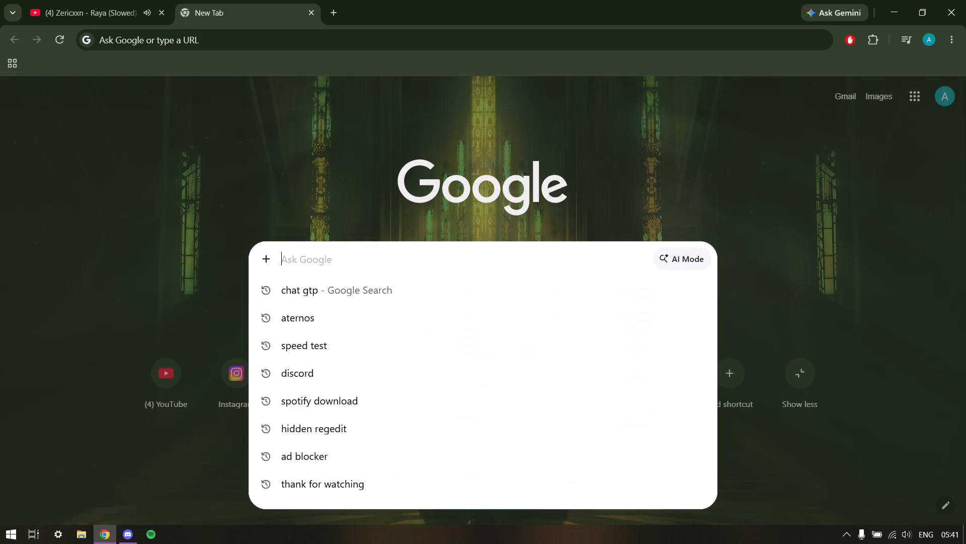
text(MP)
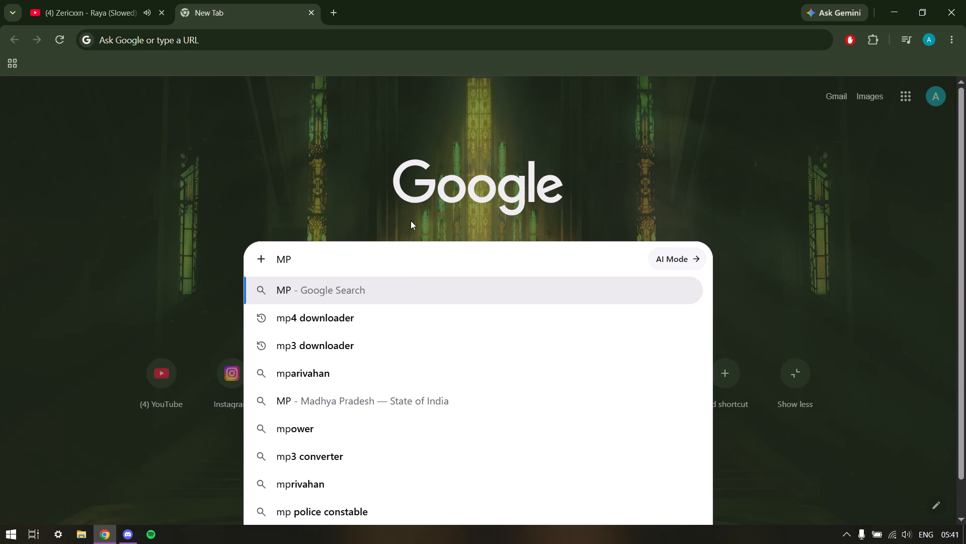
key(space)
key(s)
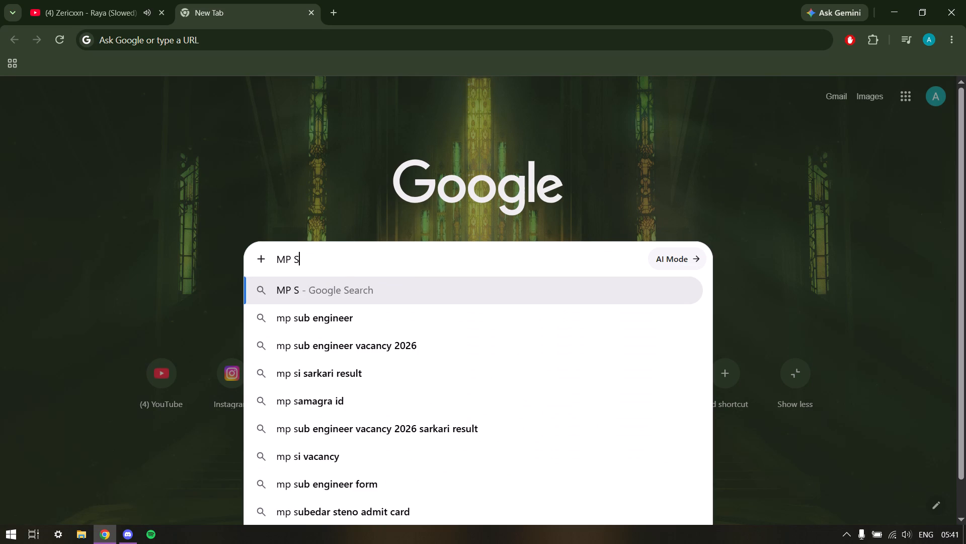
key(BackSpace)
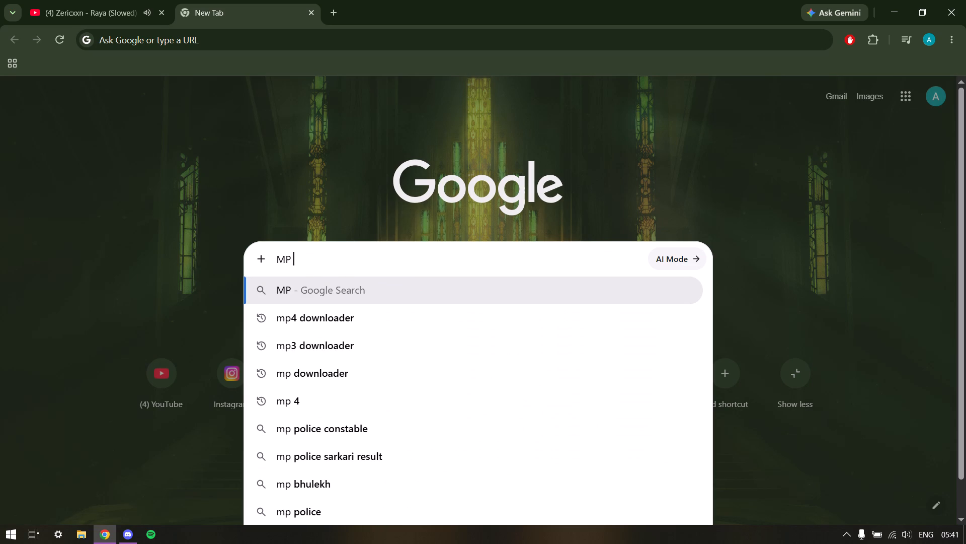
text(4 SONG)
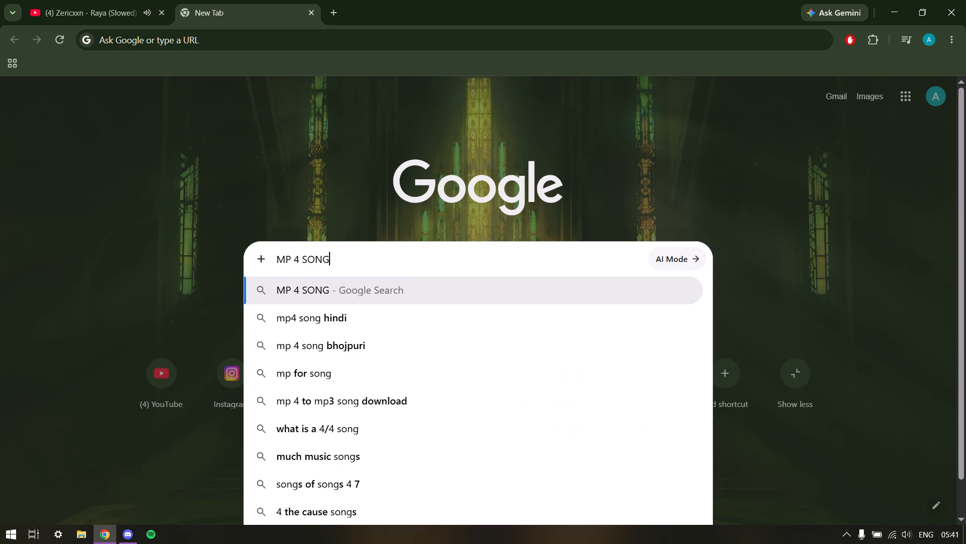
key(space)
text(DO)
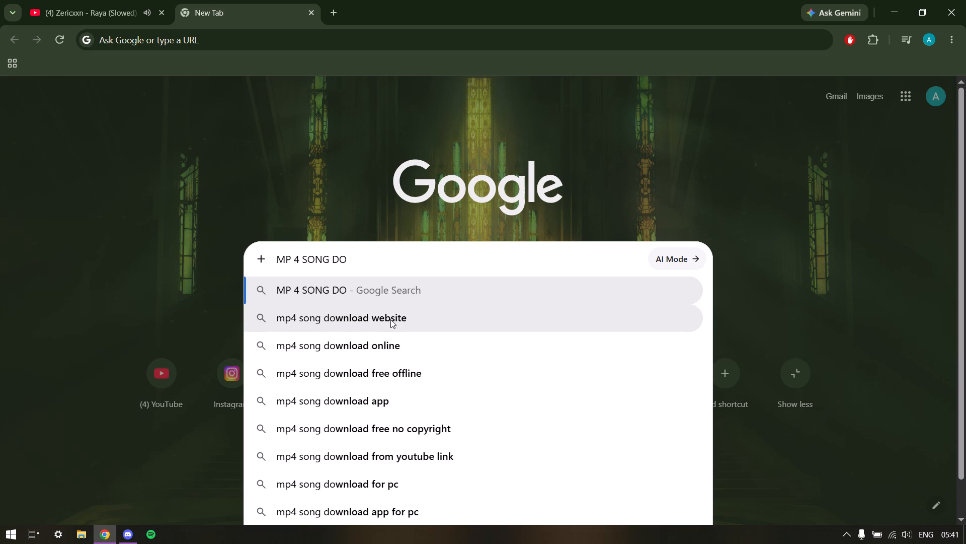
click(387, 372)
Shorten the Google search to mp4 song download and run it again.
click(301, 107)
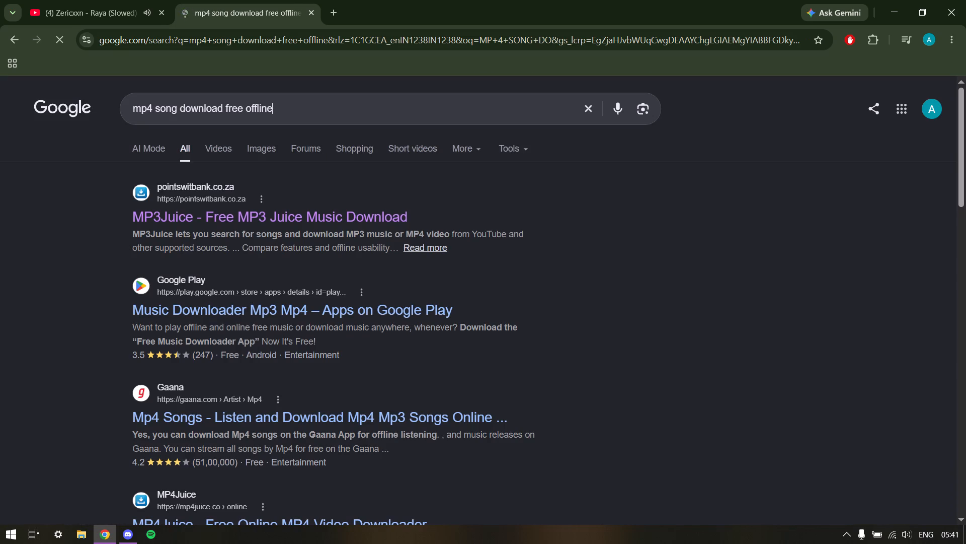
key(BackSpace)
key(BackSpace)
key(BackSpace)
key(BackSpace)
key(BackSpace)
key(BackSpace)
key(BackSpace)
key(BackSpace)
key(BackSpace)
key(BackSpace)
key(BackSpace)
key(BackSpace)
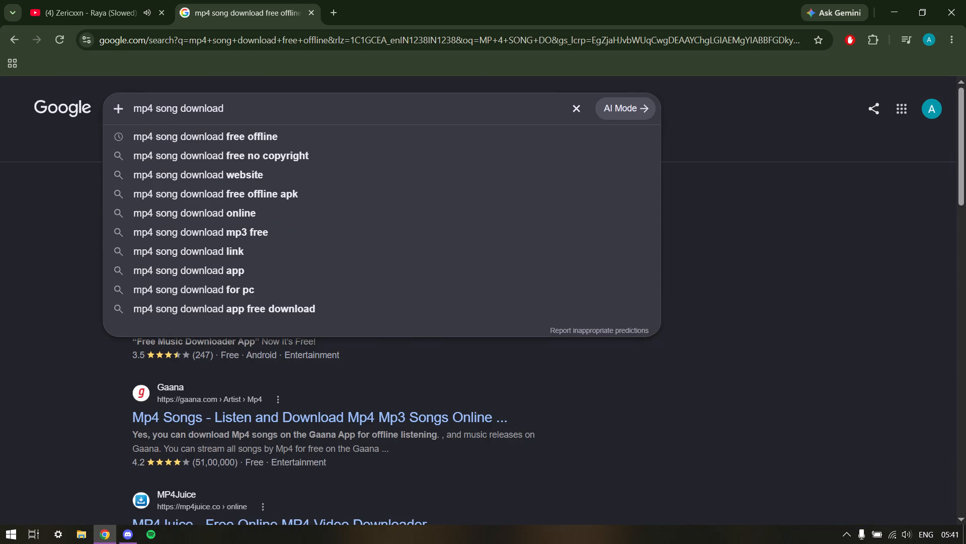
key(Return)
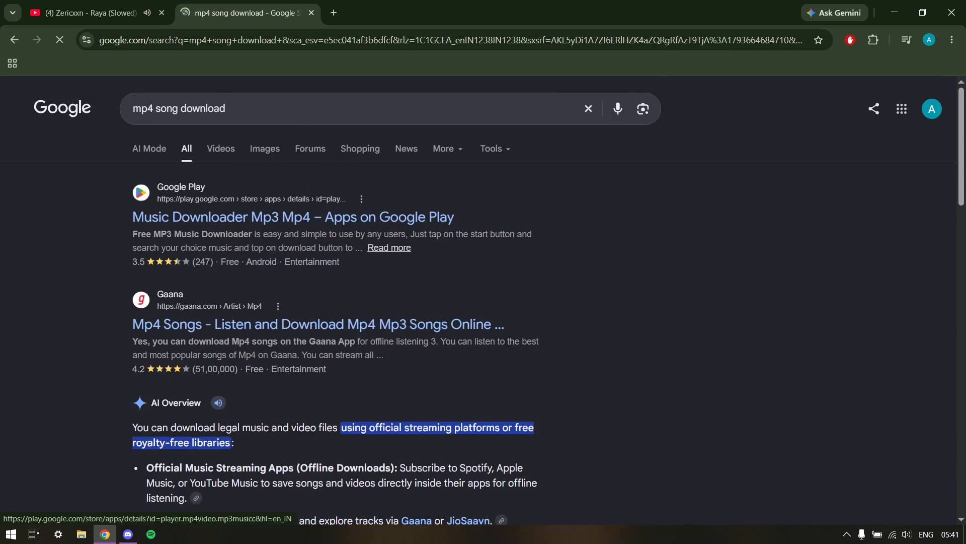
Open the MP4Juice online video downloader site from the search results.
scroll(253, 297, down, 6)
click(237, 431)
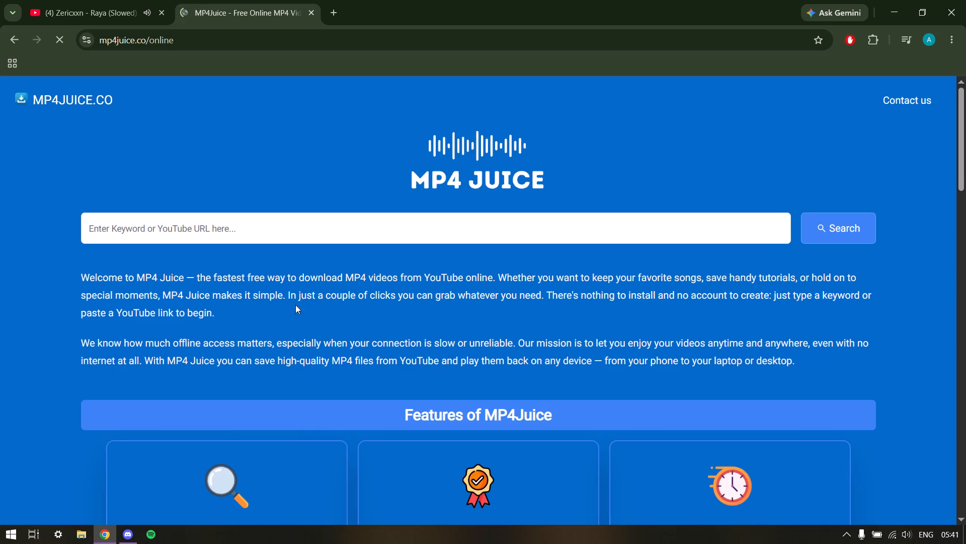
Look up the copied YouTube link on MP4Juice to find the Raya (Slowed) video.
click(354, 234)
key(ctrl+v)
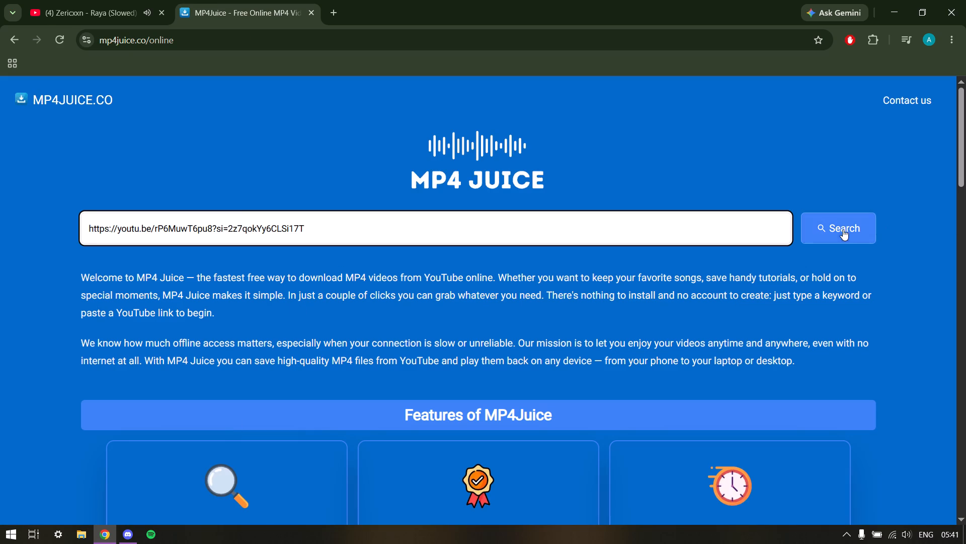
click(840, 229)
scroll(629, 296, down, 2)
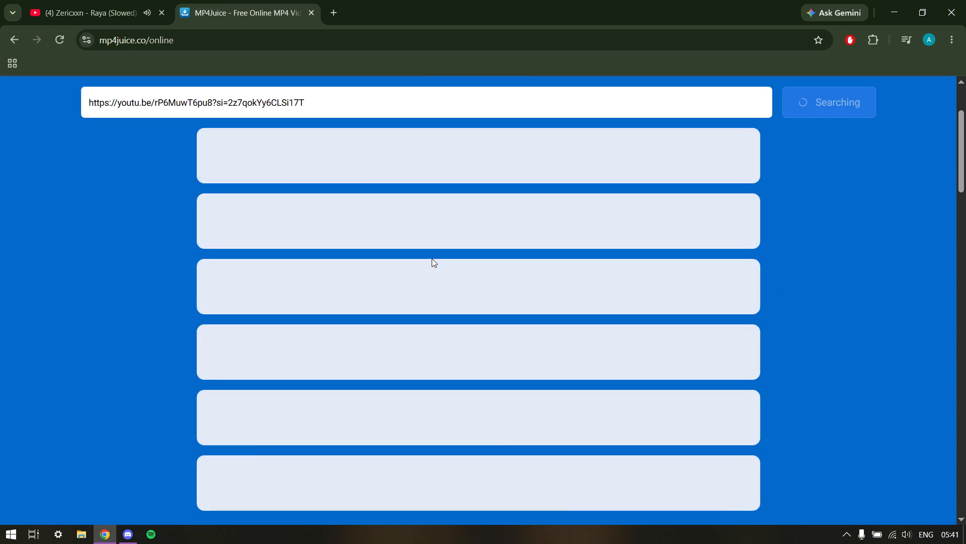
scroll(432, 257, down, 1)
scroll(432, 257, up, 3)
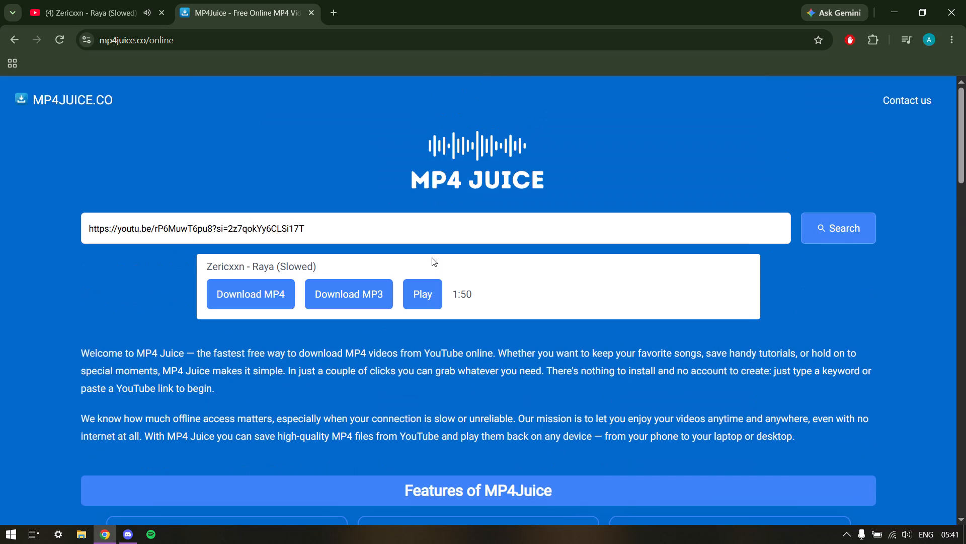
Open the fast MP4 download of Zericxxn - Raya (Slowed) and mute its playback.
click(275, 292)
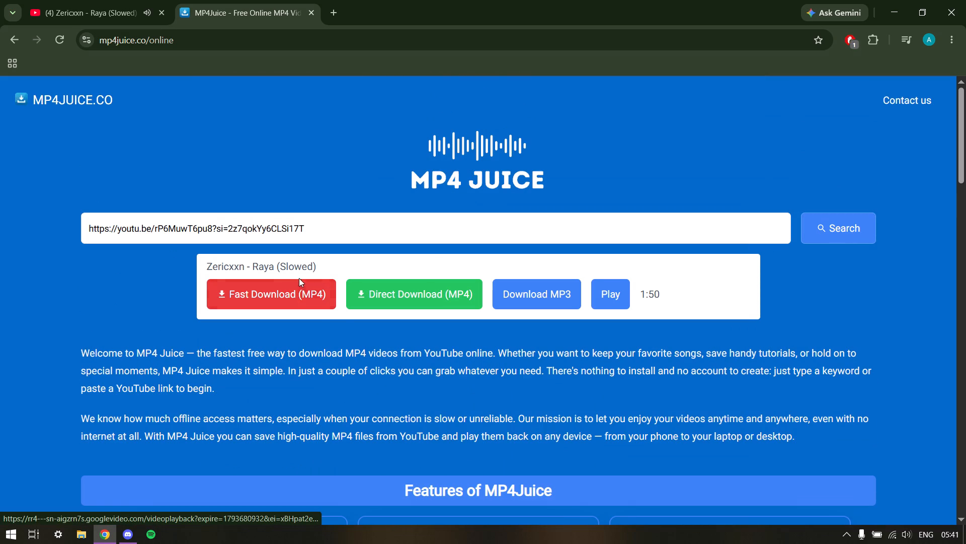
click(303, 302)
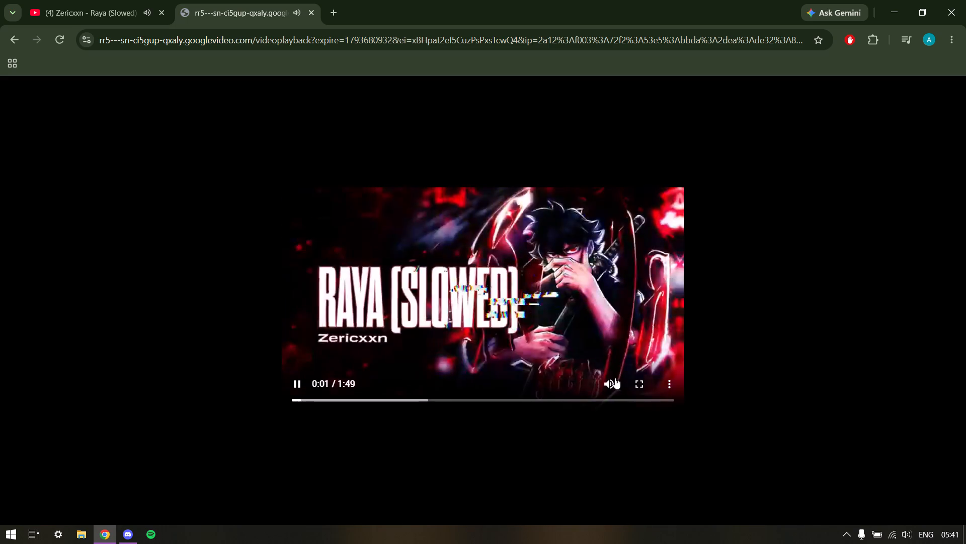
click(614, 378)
Remove the two deleted PNG entries and the Canva Setup entry from the browser's download history.
key(ctrl+j)
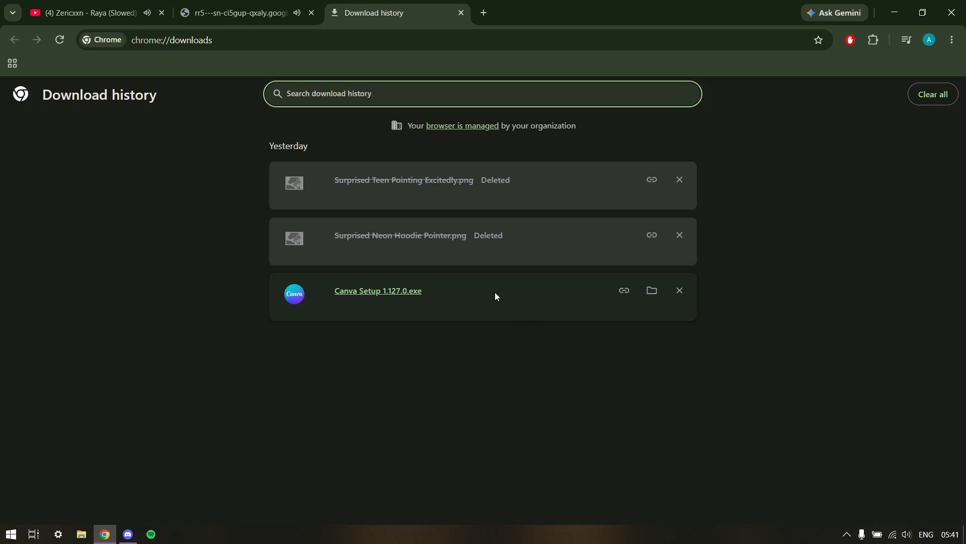
click(696, 191)
triple_click(685, 180)
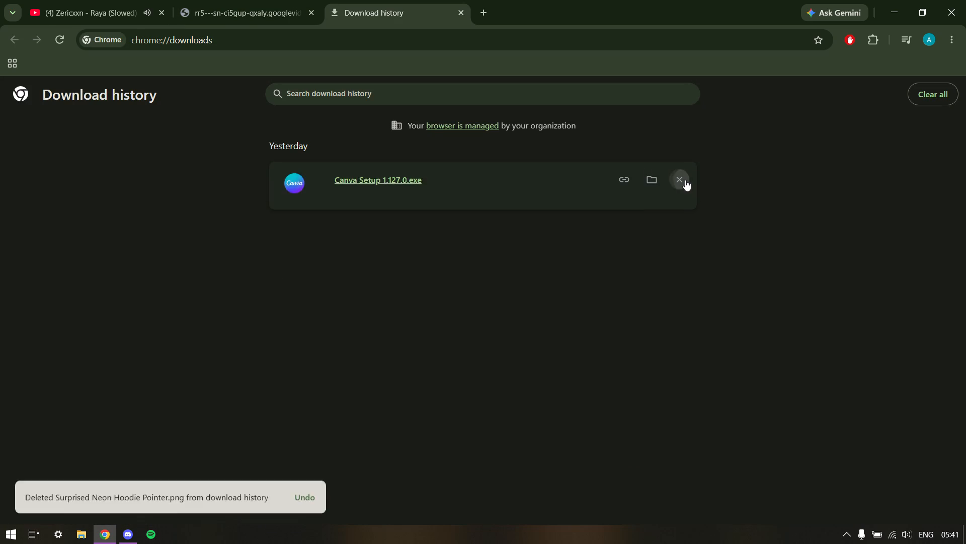
click(685, 180)
click(439, 179)
Return to the opened Raya (Slowed) video and download it from its player.
click(279, 0)
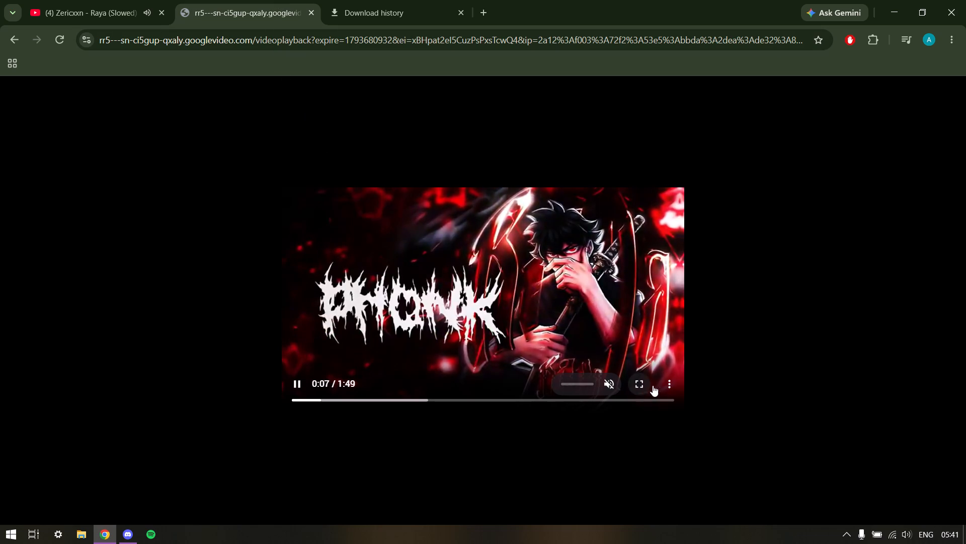
click(664, 385)
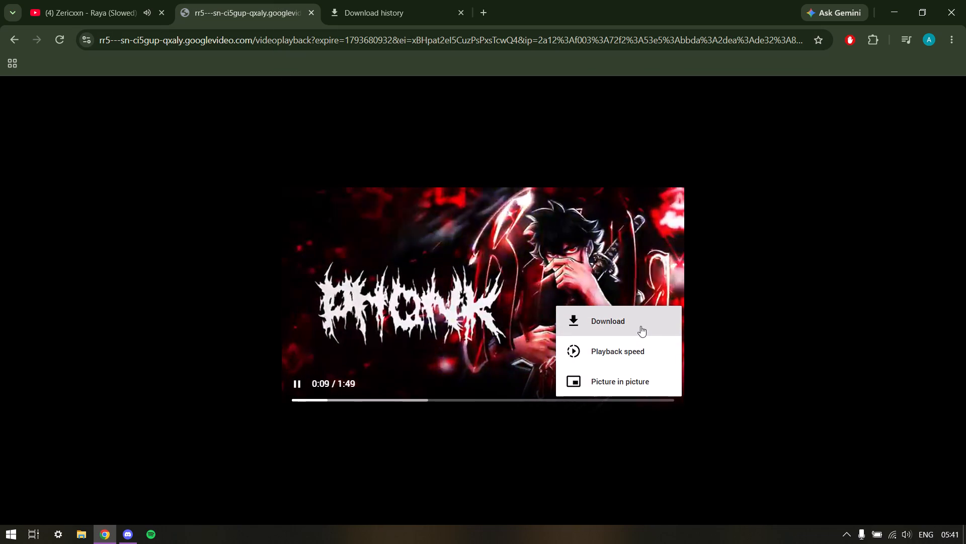
click(640, 326)
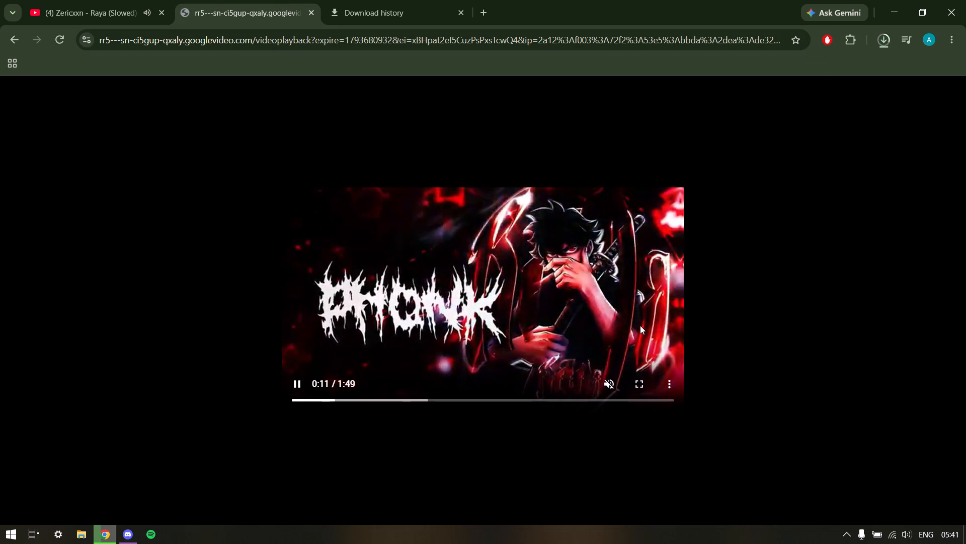
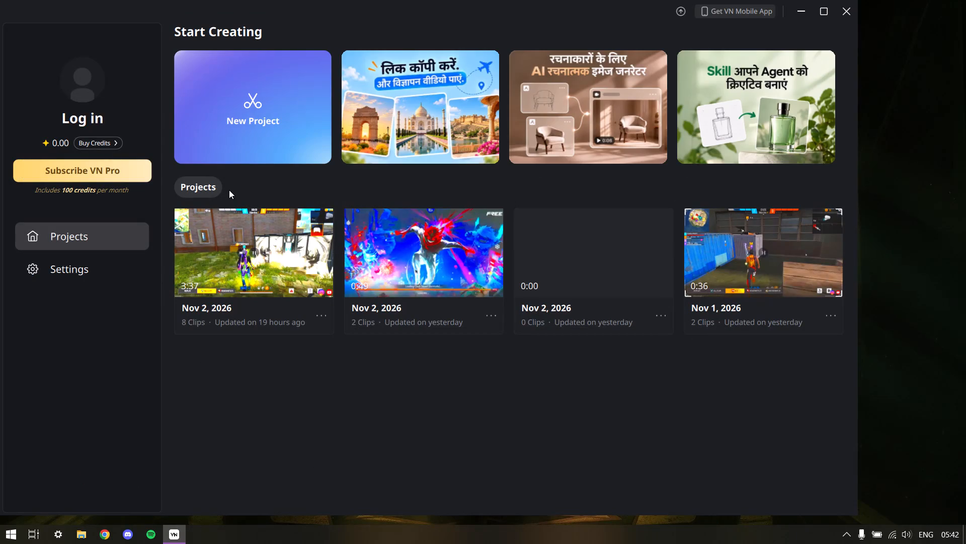
Switch to VN, start a new project and show the favourite clips in its media library.
click(253, 151)
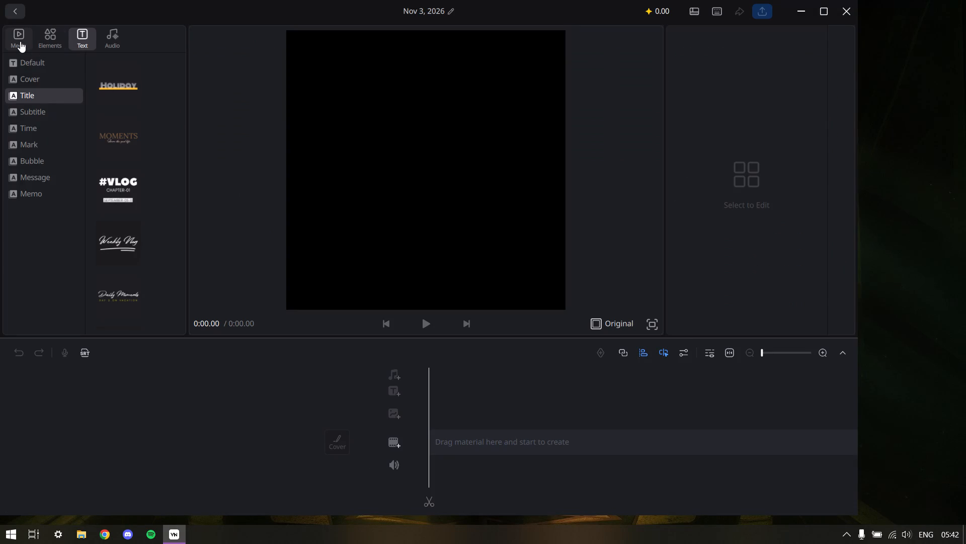
click(20, 41)
click(110, 41)
click(76, 36)
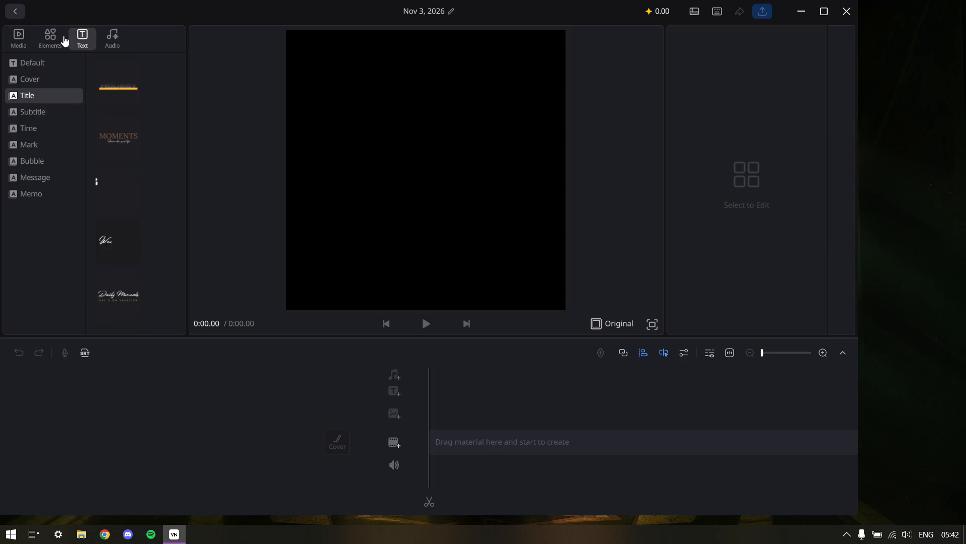
click(57, 36)
click(22, 40)
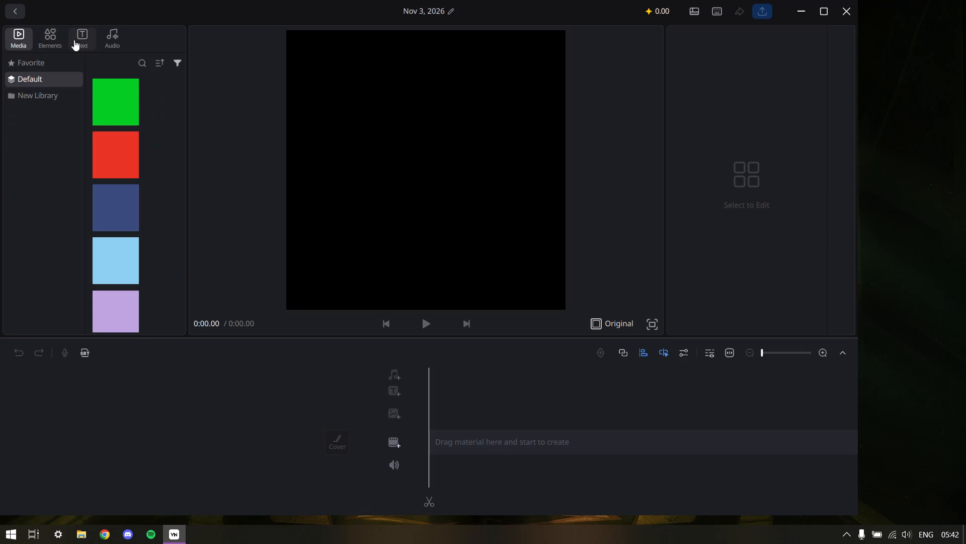
click(75, 40)
click(22, 39)
click(45, 59)
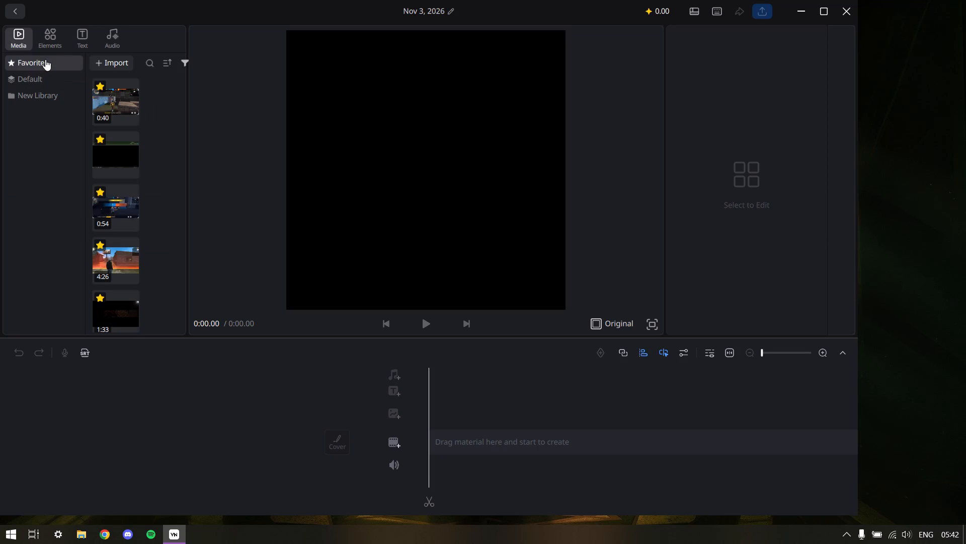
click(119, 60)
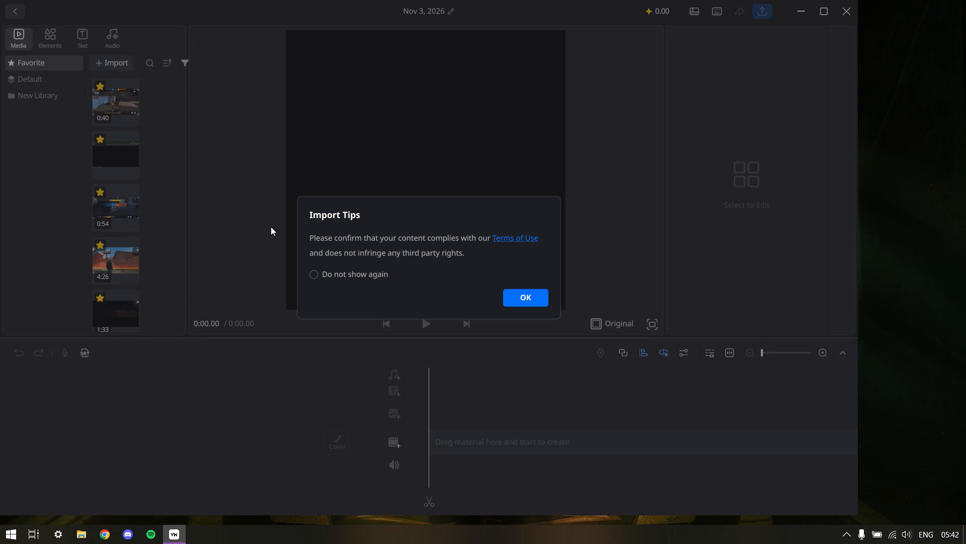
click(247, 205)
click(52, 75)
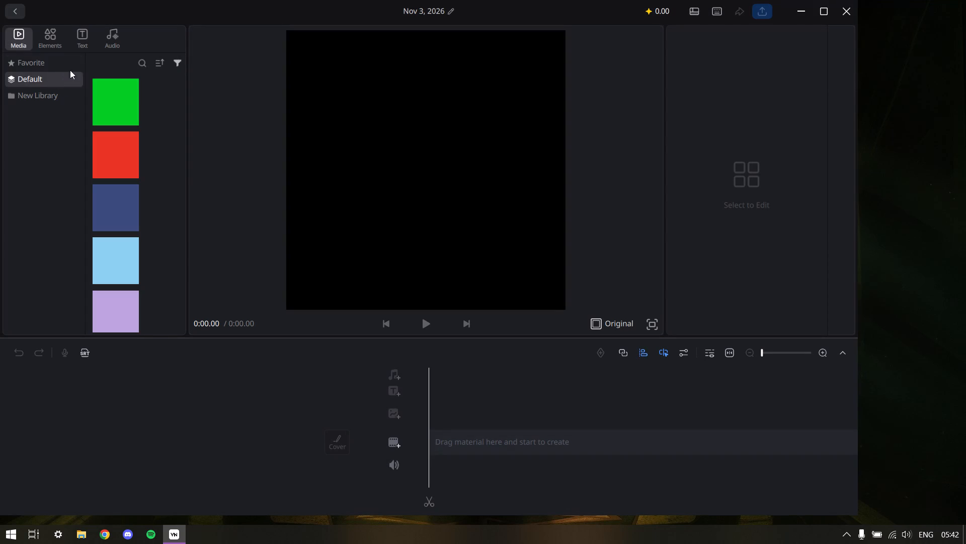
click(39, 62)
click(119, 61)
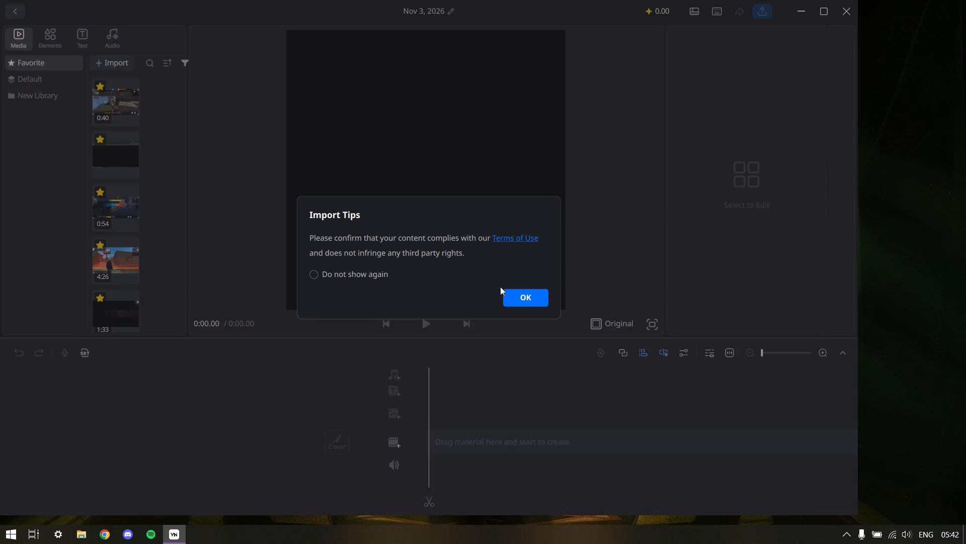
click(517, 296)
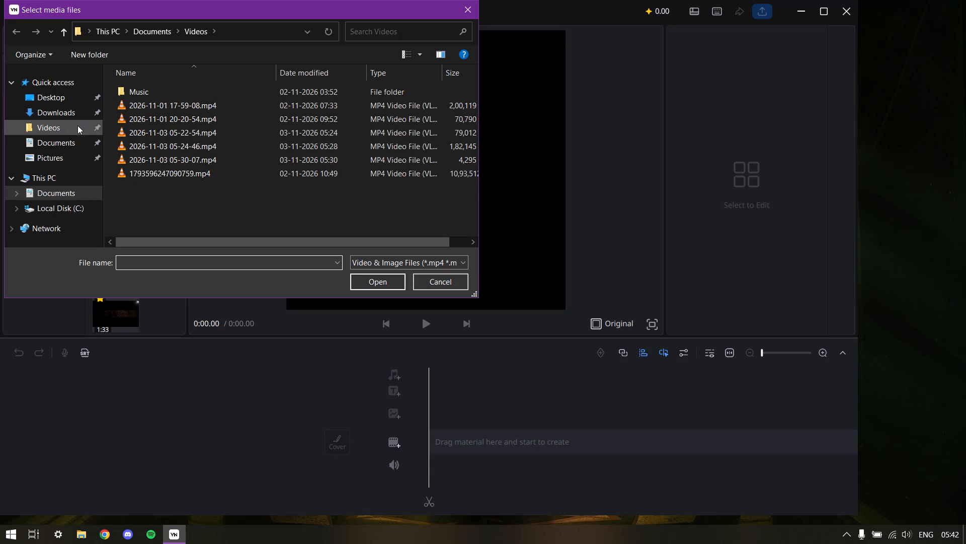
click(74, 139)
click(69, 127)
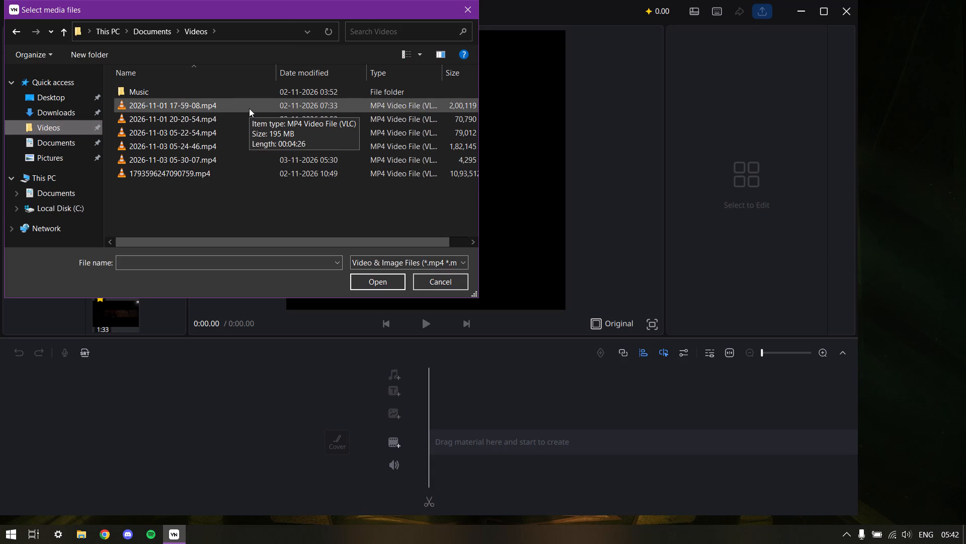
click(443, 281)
double_click(85, 536)
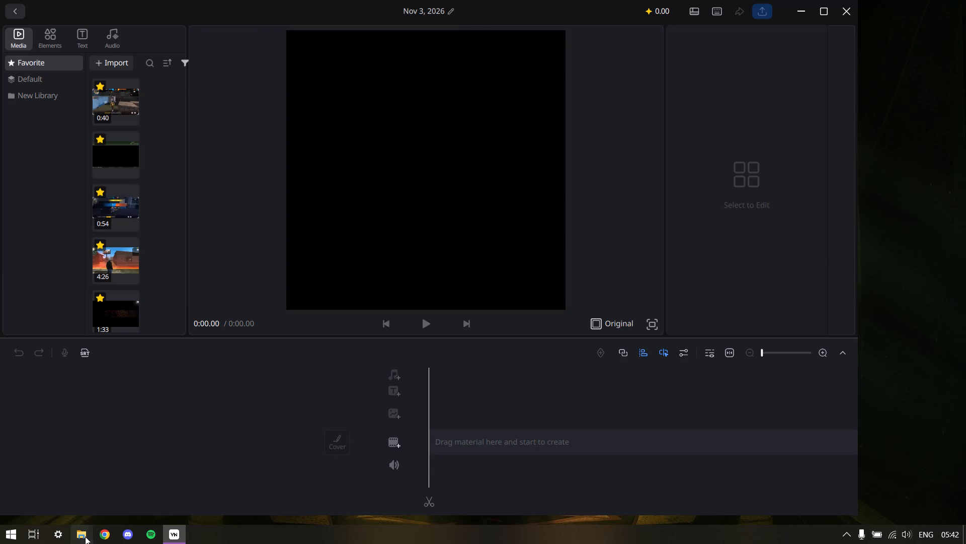
click(50, 125)
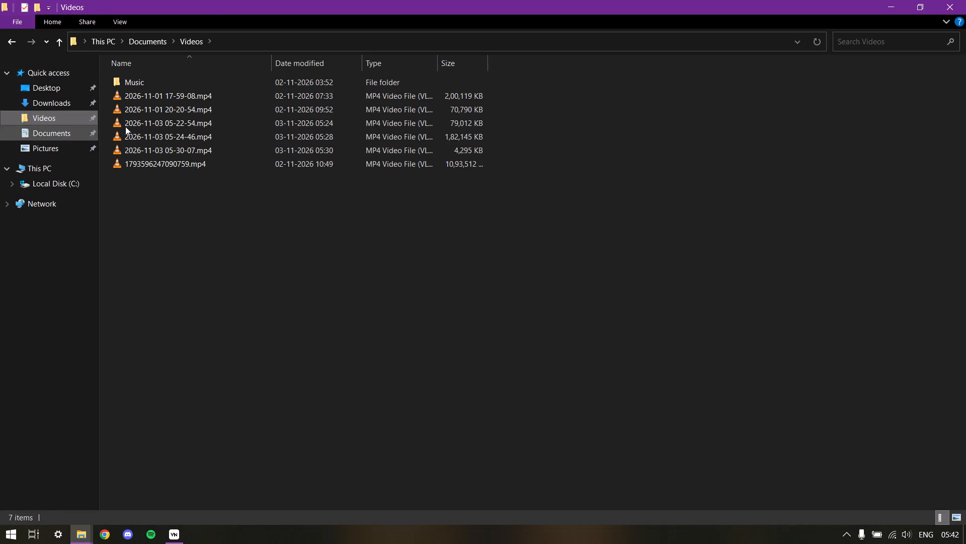
double_click(176, 93)
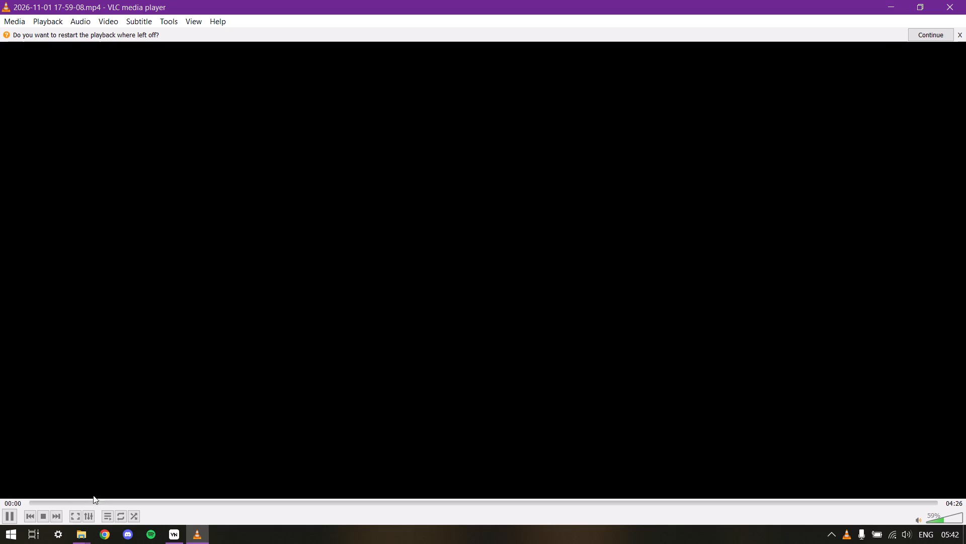
click(939, 0)
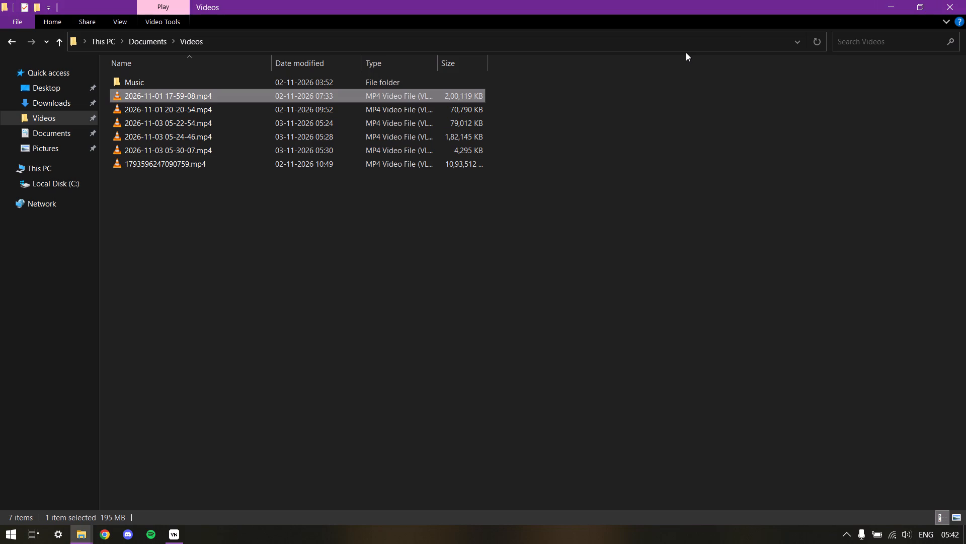
key(Delete)
double_click(287, 100)
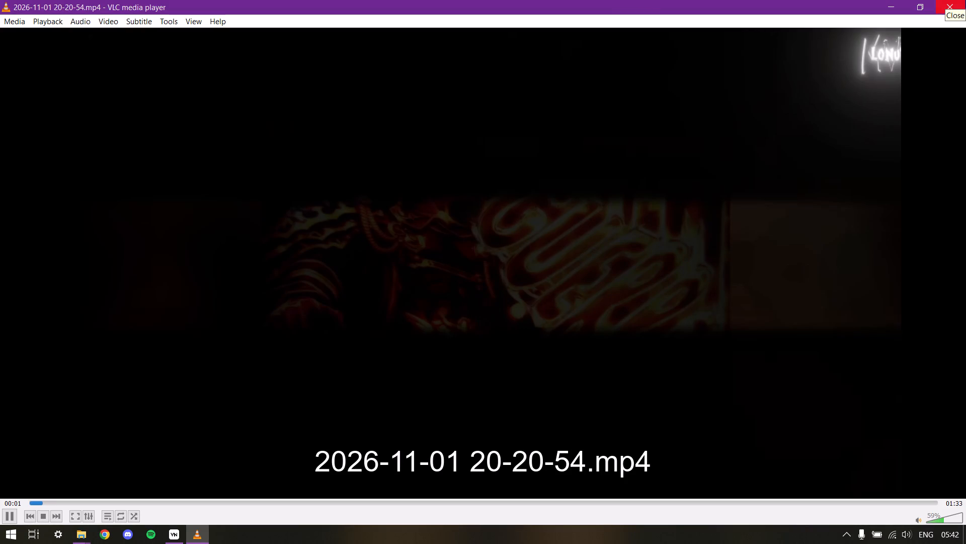
click(965, 0)
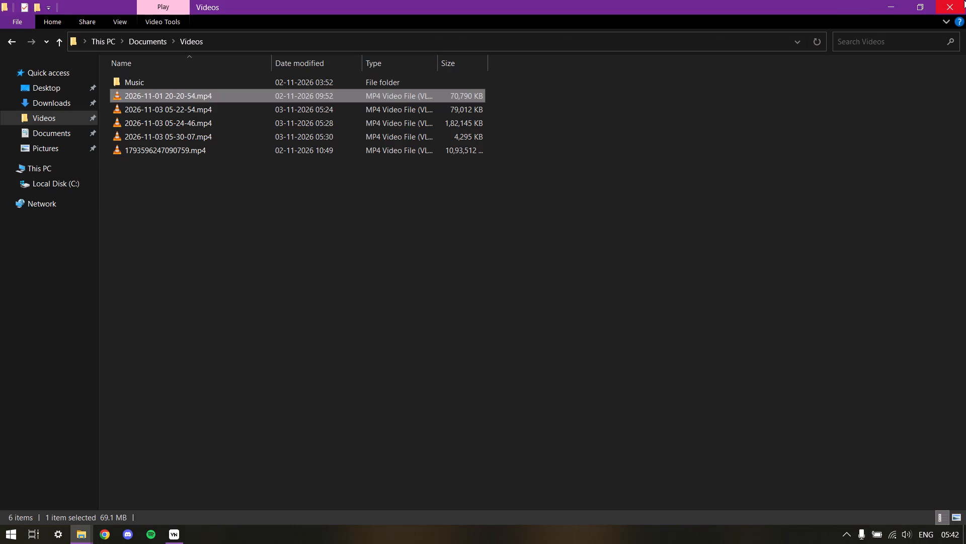
key(Delete)
double_click(309, 98)
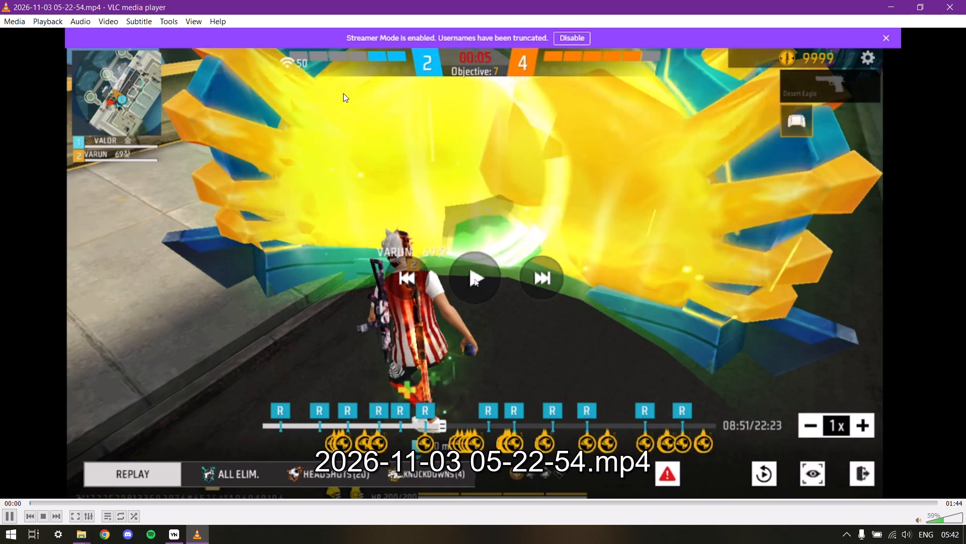
click(965, 0)
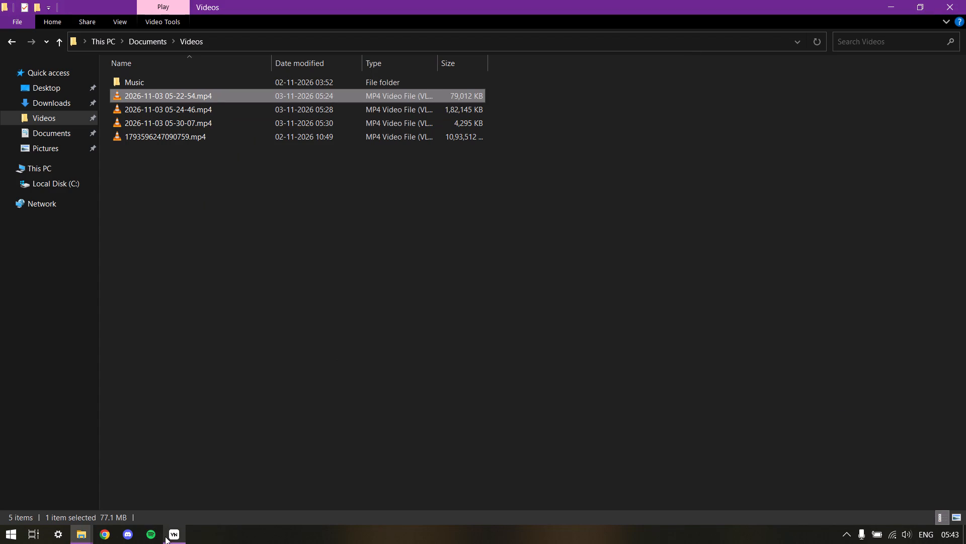
double_click(231, 107)
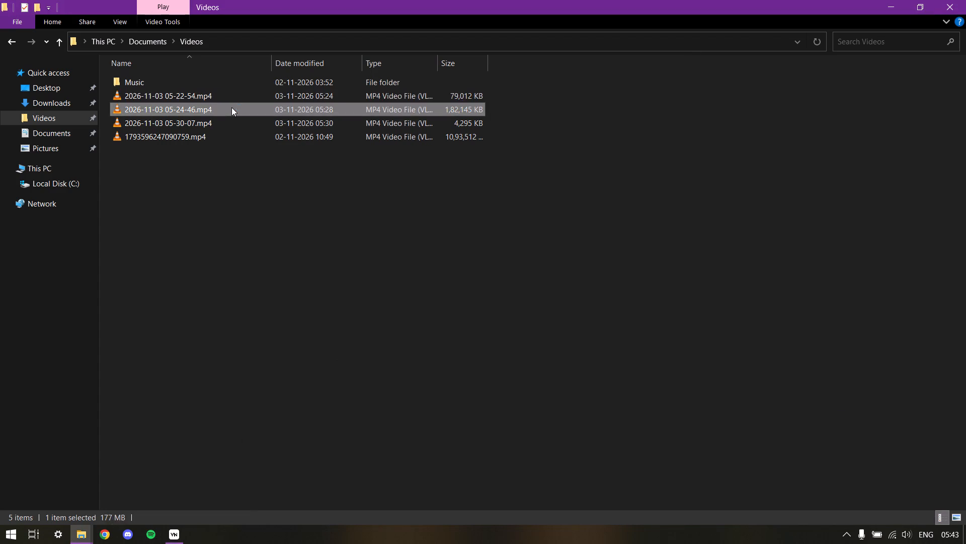
click(965, 0)
double_click(235, 122)
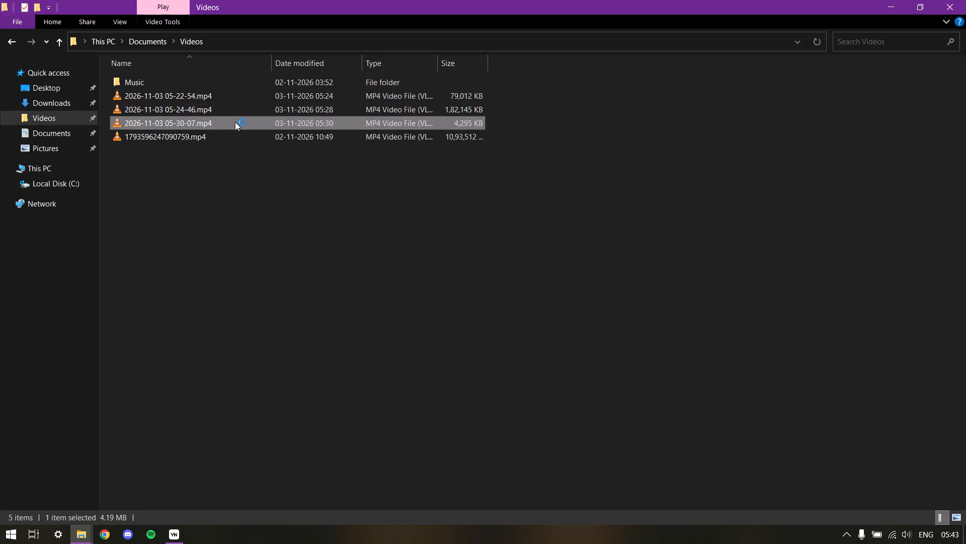
click(965, 0)
double_click(268, 142)
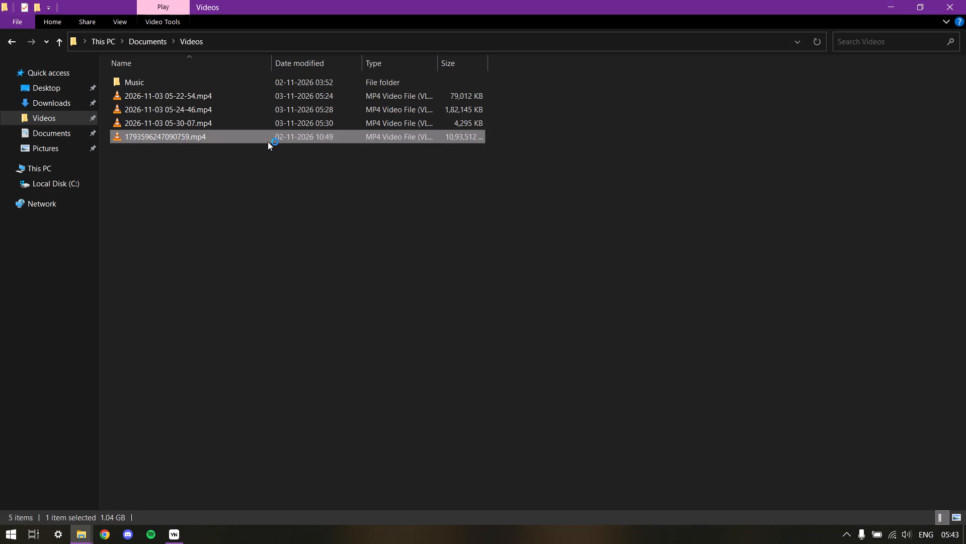
click(965, 0)
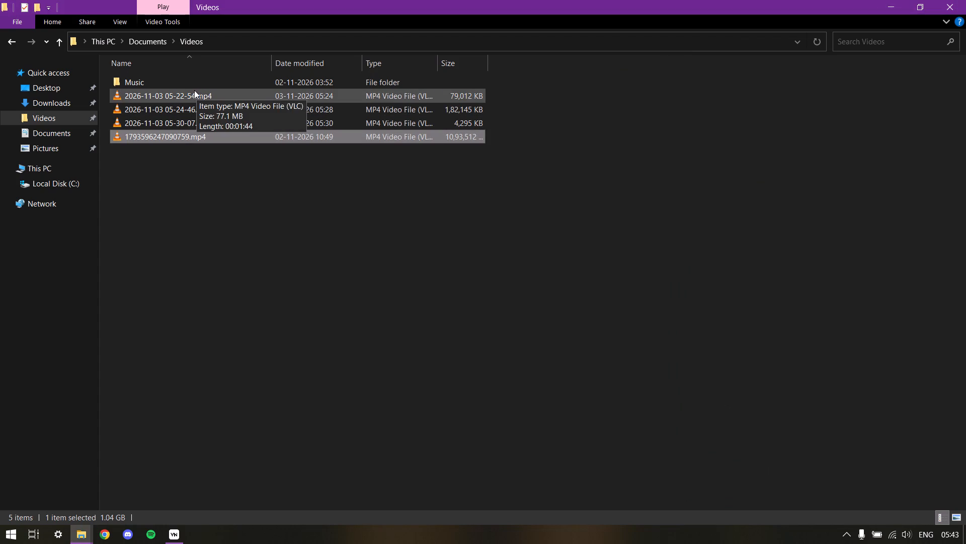
Move the downloaded videoplayback.mp4 from the Downloads folder to the Videos folder.
click(68, 99)
drag(155, 99, 51, 122)
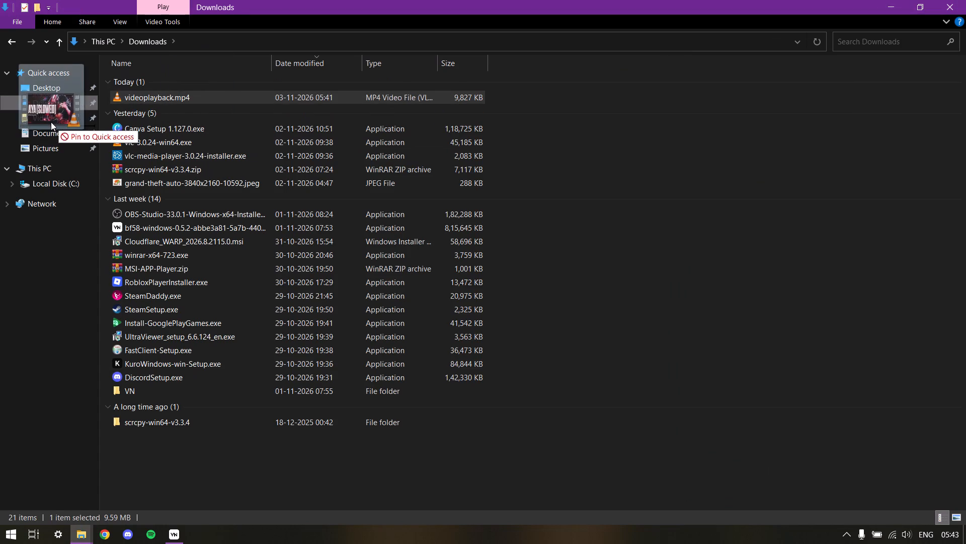
drag(51, 122, 52, 119)
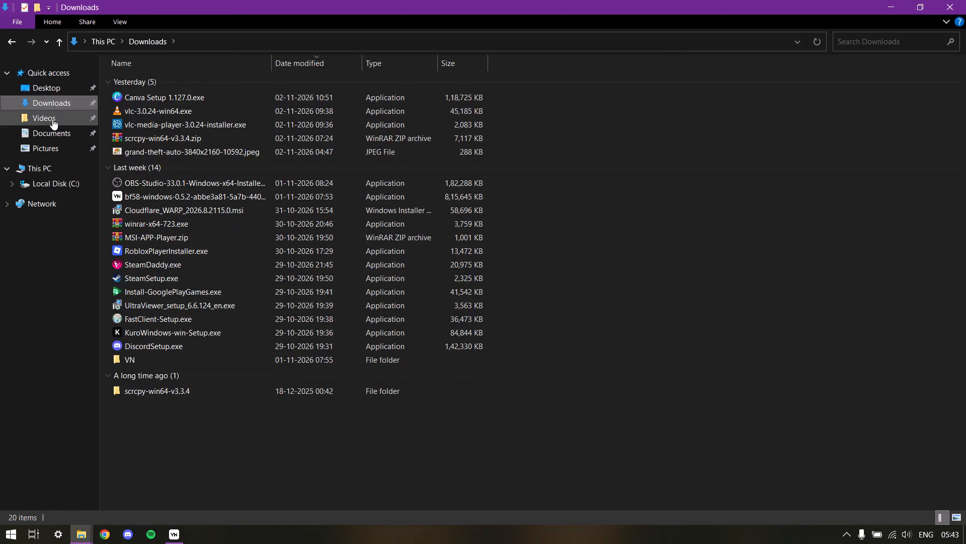
Play videoplayback.mp4 from the Videos folder to check it, and close the player and the File Explorer windows.
click(52, 119)
double_click(189, 150)
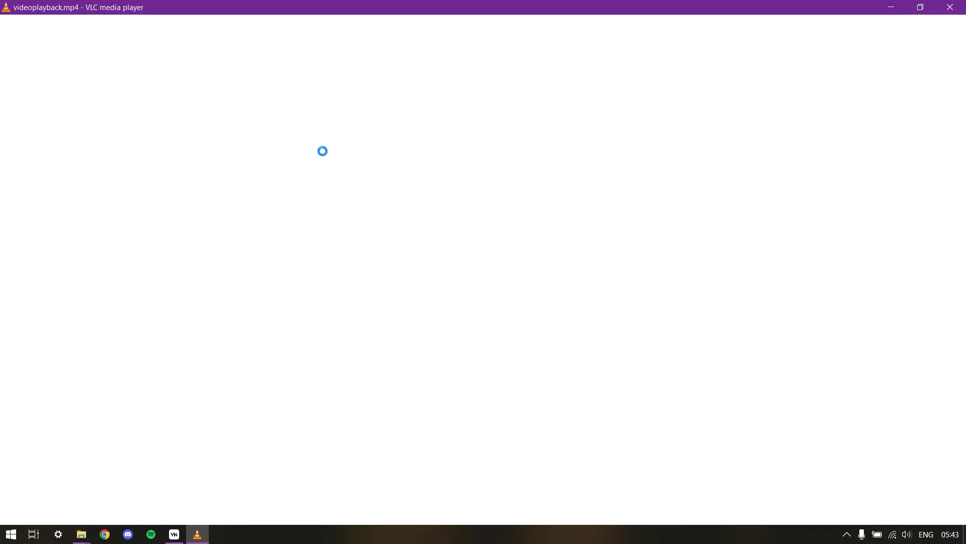
click(323, 151)
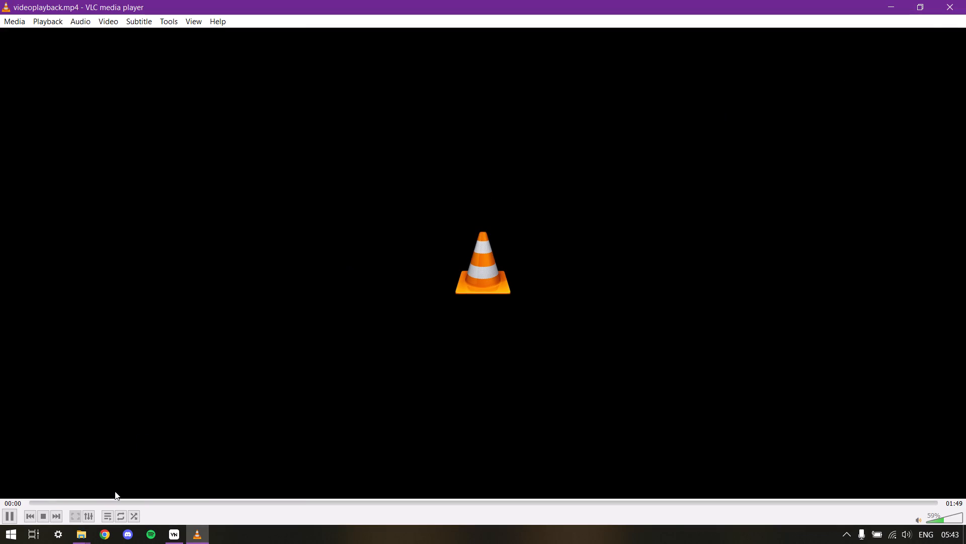
click(965, 0)
click(965, 0)
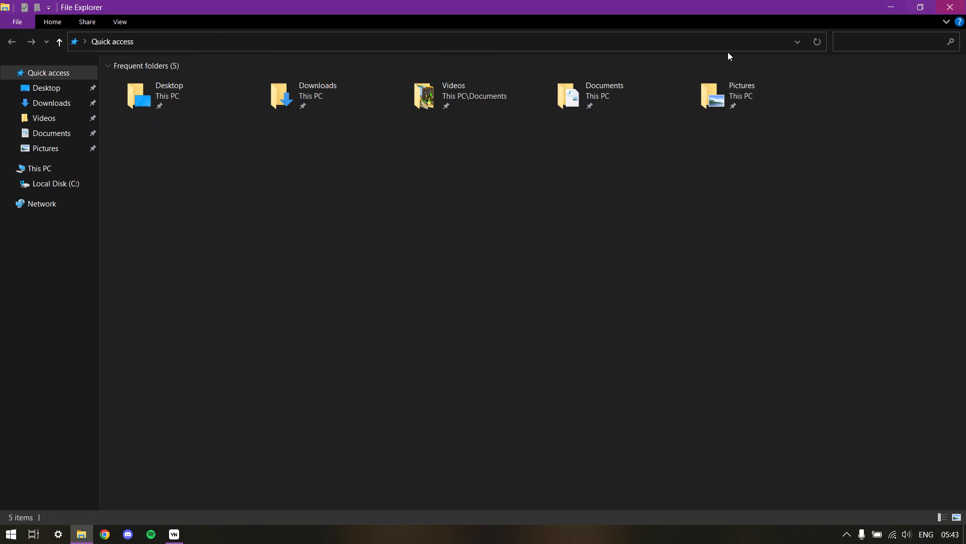
click(965, 0)
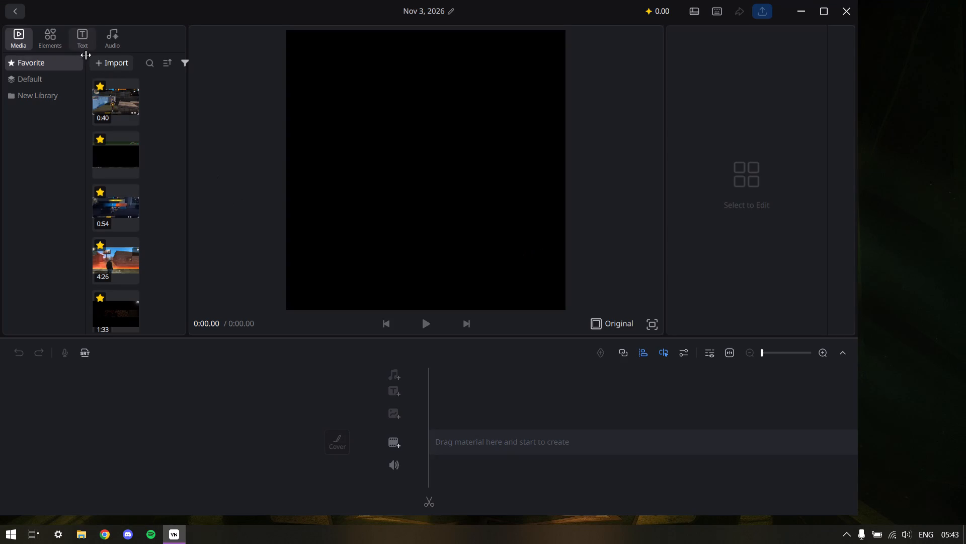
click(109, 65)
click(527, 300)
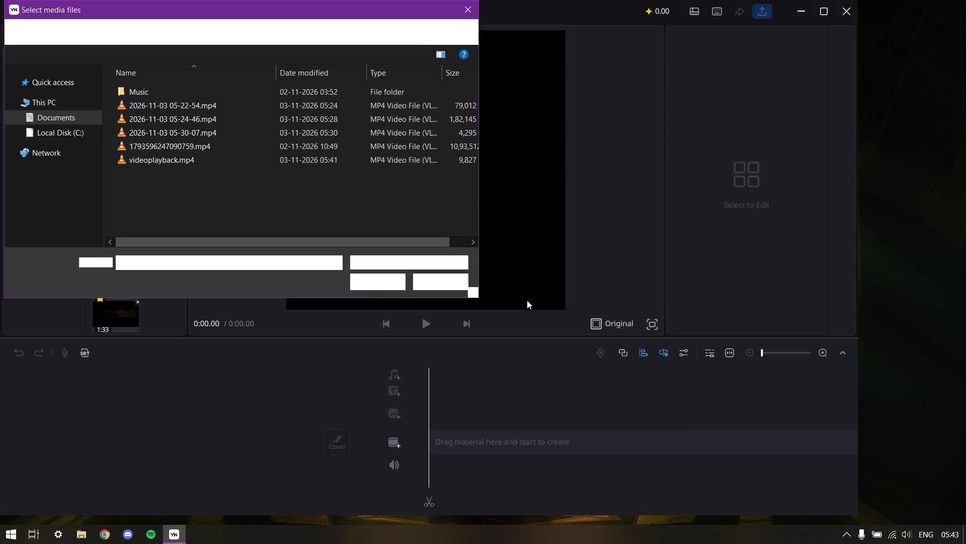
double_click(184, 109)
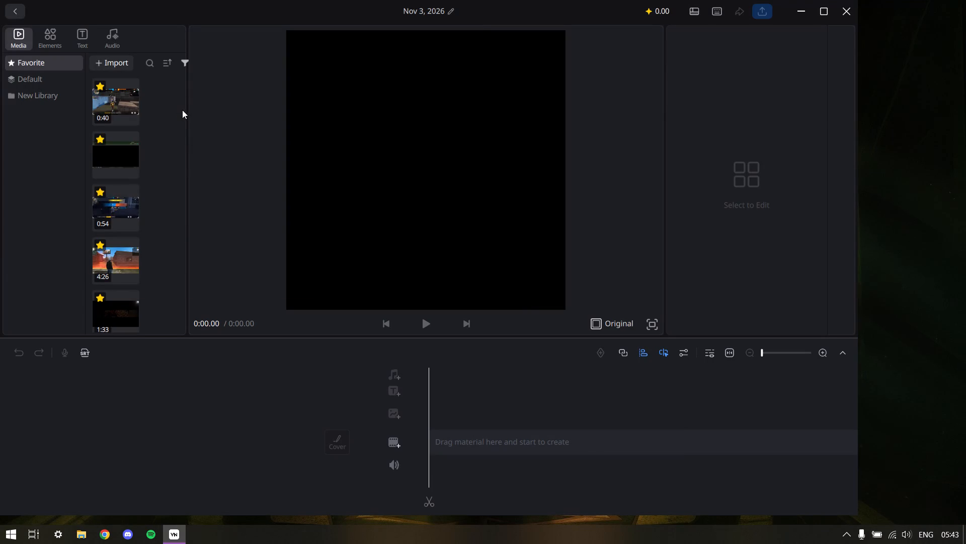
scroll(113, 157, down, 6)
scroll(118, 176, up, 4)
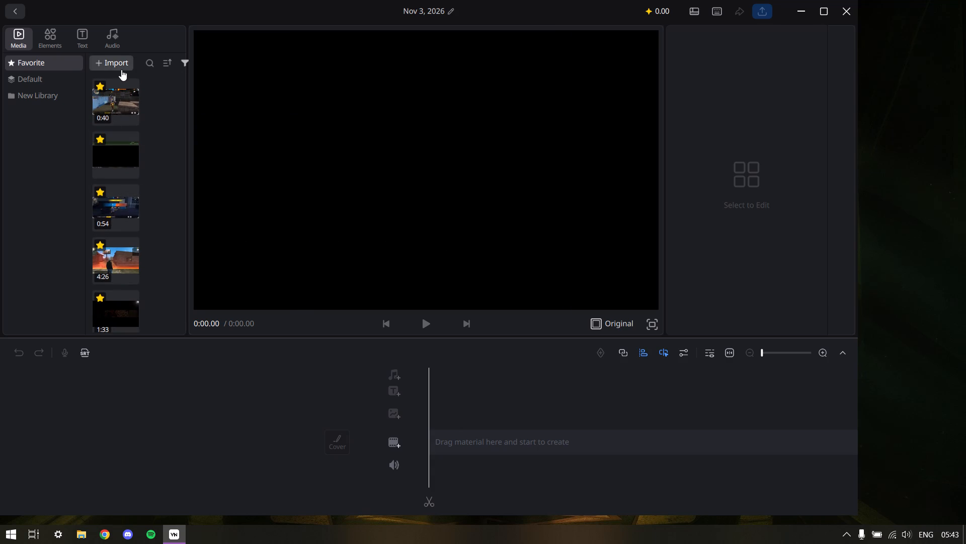
click(121, 68)
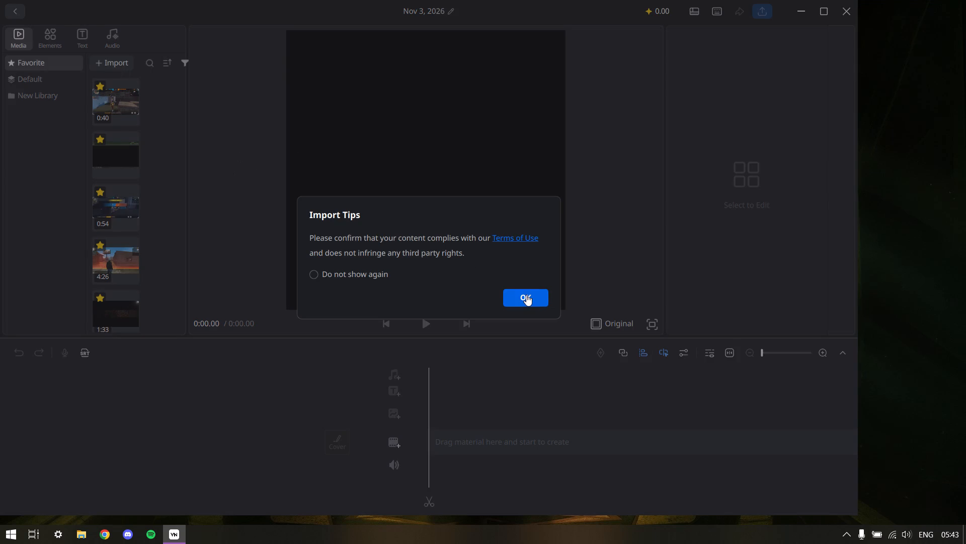
click(526, 295)
click(193, 110)
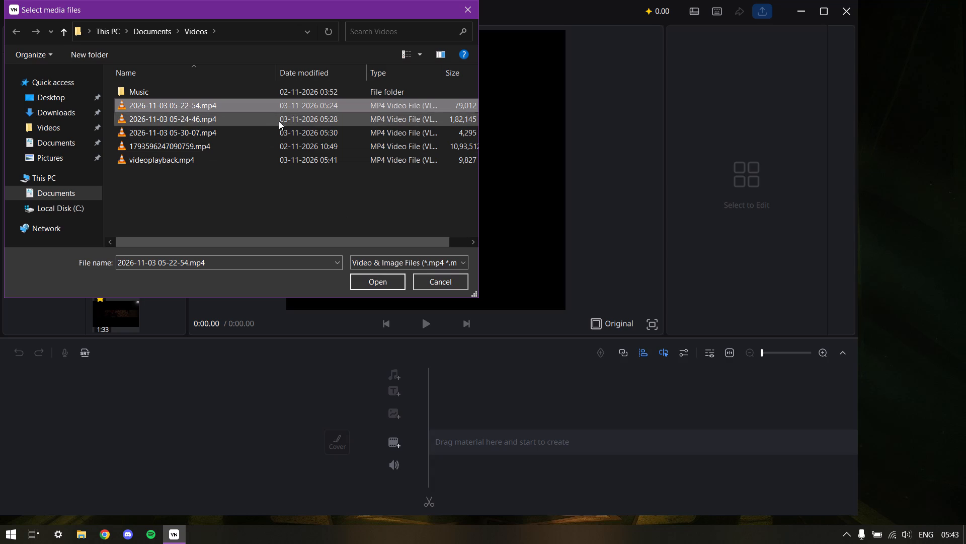
drag(266, 106, 513, 159)
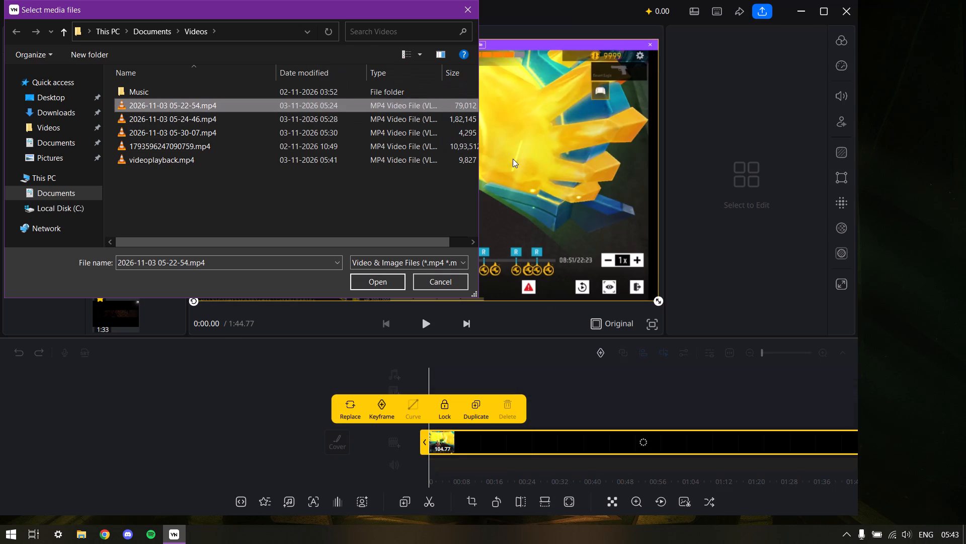
click(469, 0)
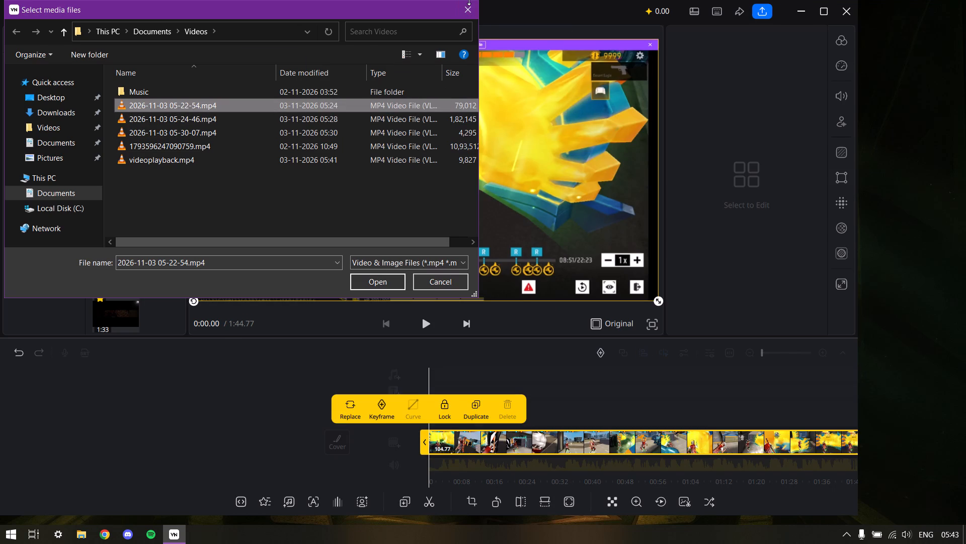
click(470, 8)
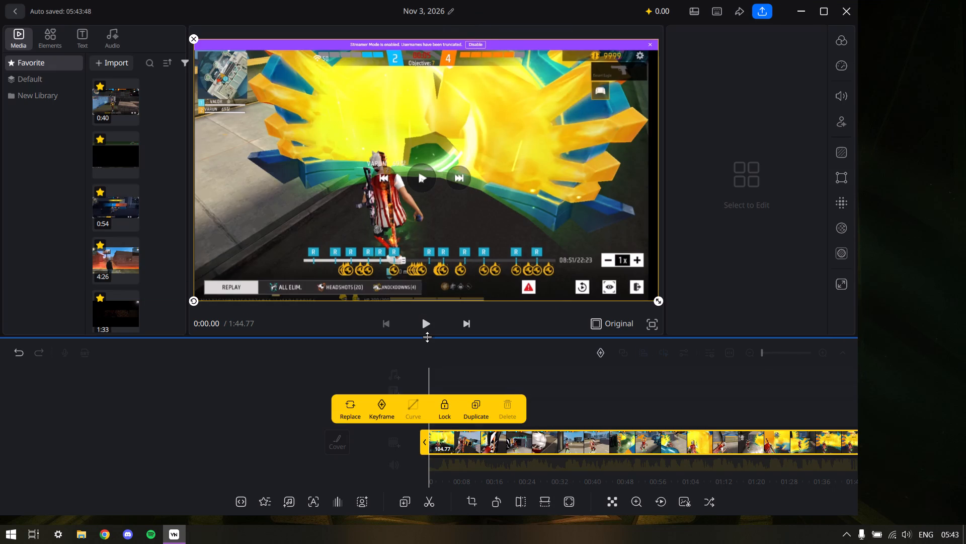
Start playing the gameplay clip and maximise the editor window.
click(427, 336)
click(423, 325)
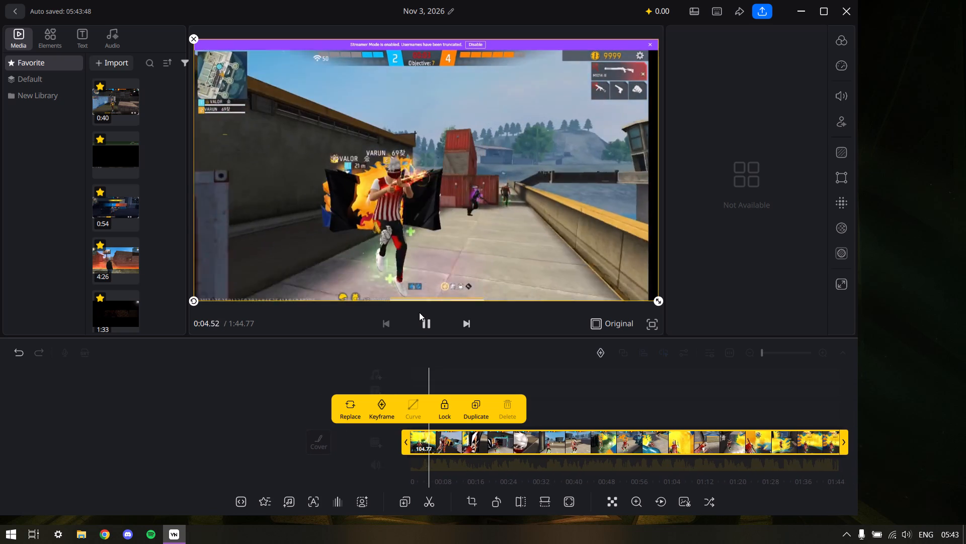
click(824, 11)
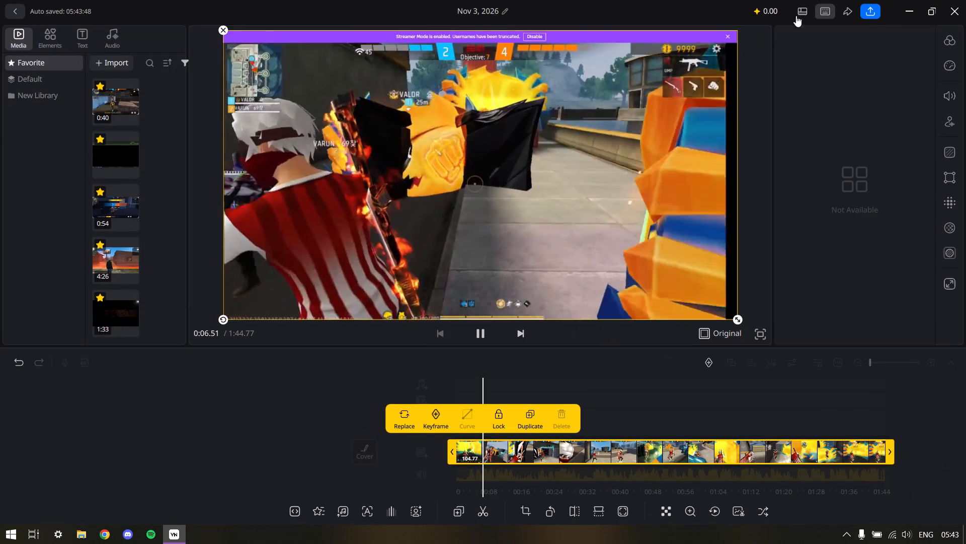
Enlarge the gameplay clip slightly in the preview so its edges extend past the frame, and deselect it.
drag(738, 317, 738, 318)
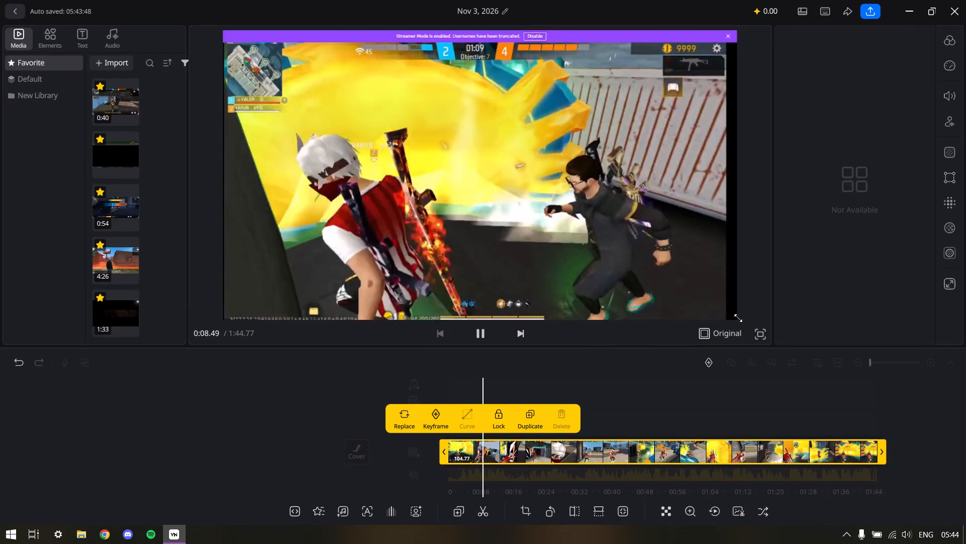
drag(738, 318, 749, 318)
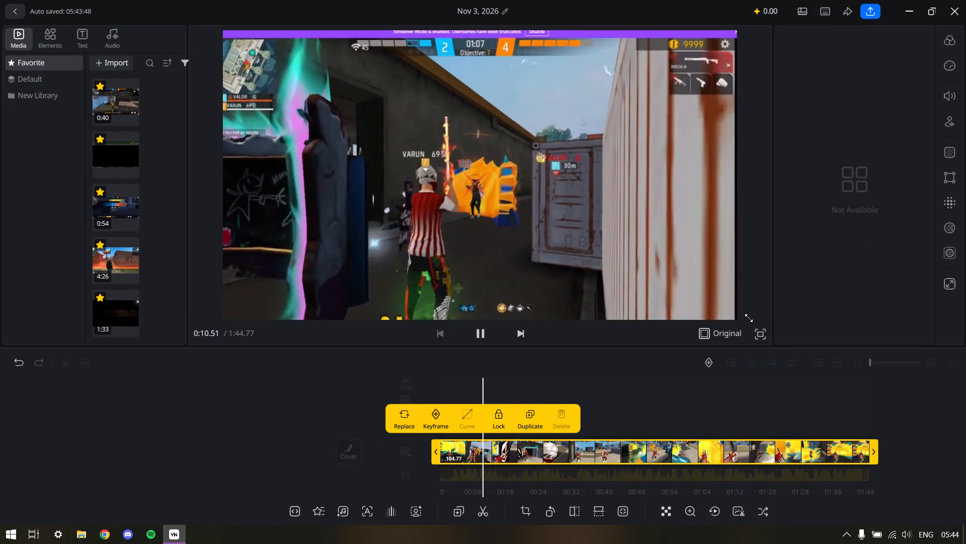
drag(749, 318, 749, 317)
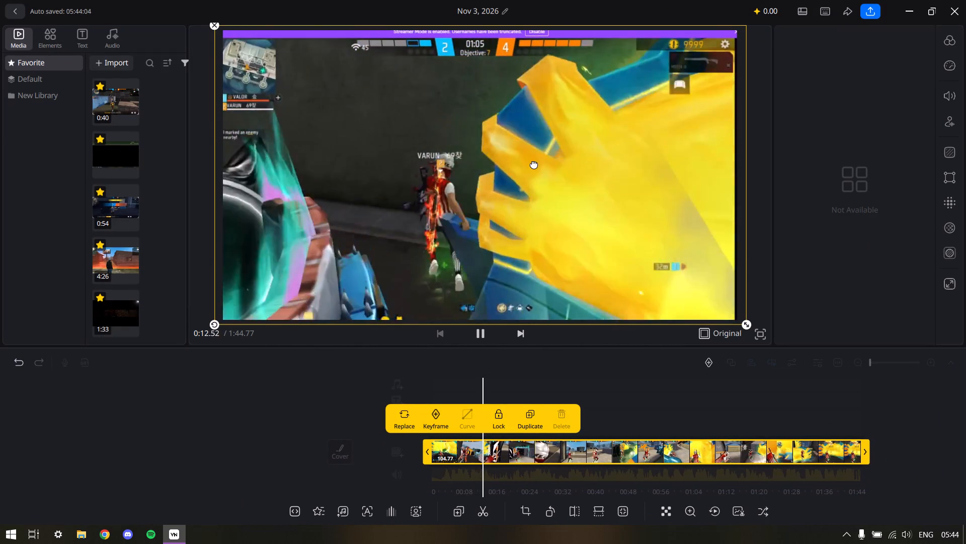
click(322, 383)
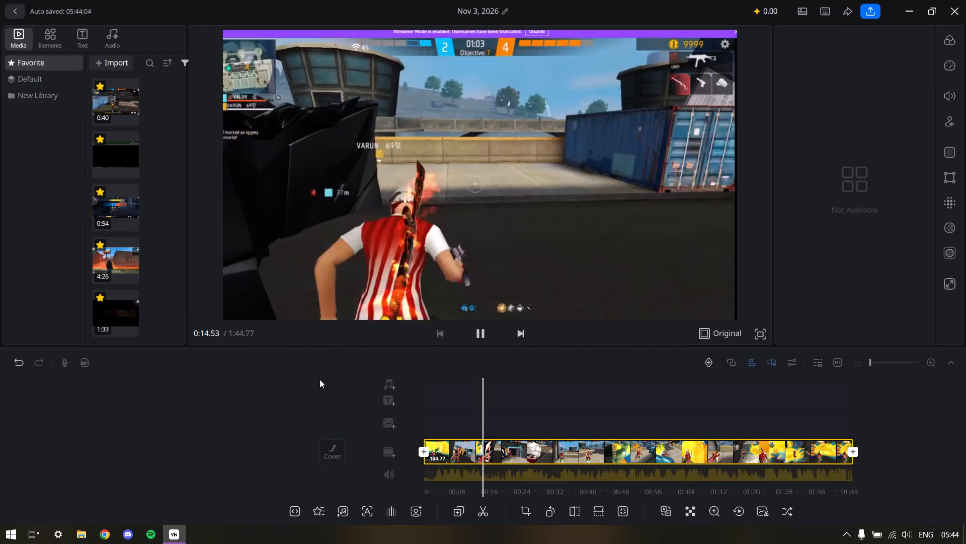
Add a Vertical opening transition at the start of the gameplay clip after trying Black and White.
drag(450, 402, 555, 388)
click(484, 449)
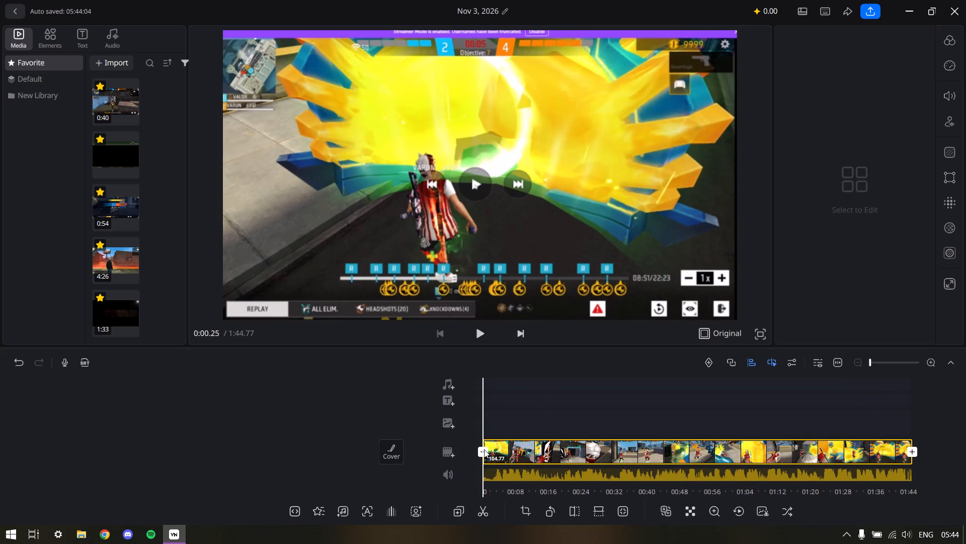
click(450, 401)
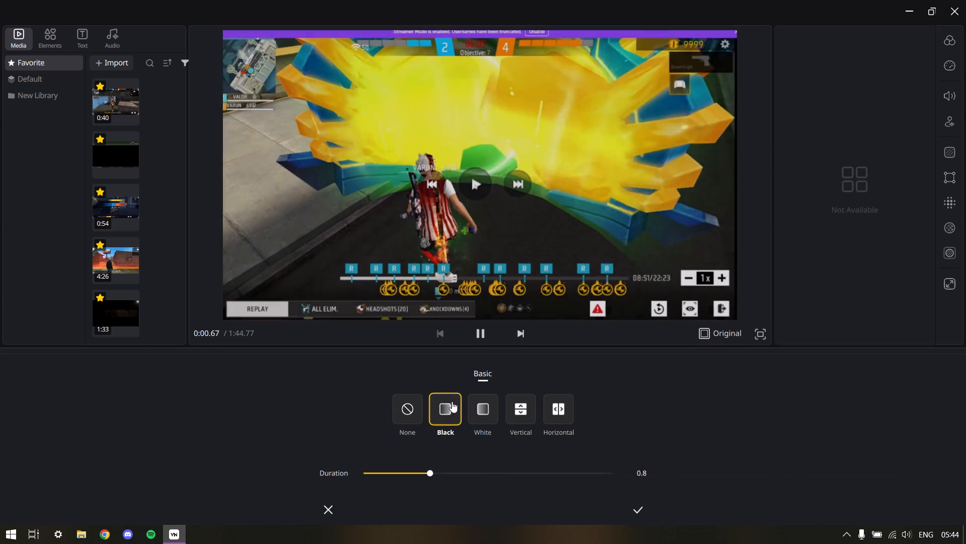
click(488, 406)
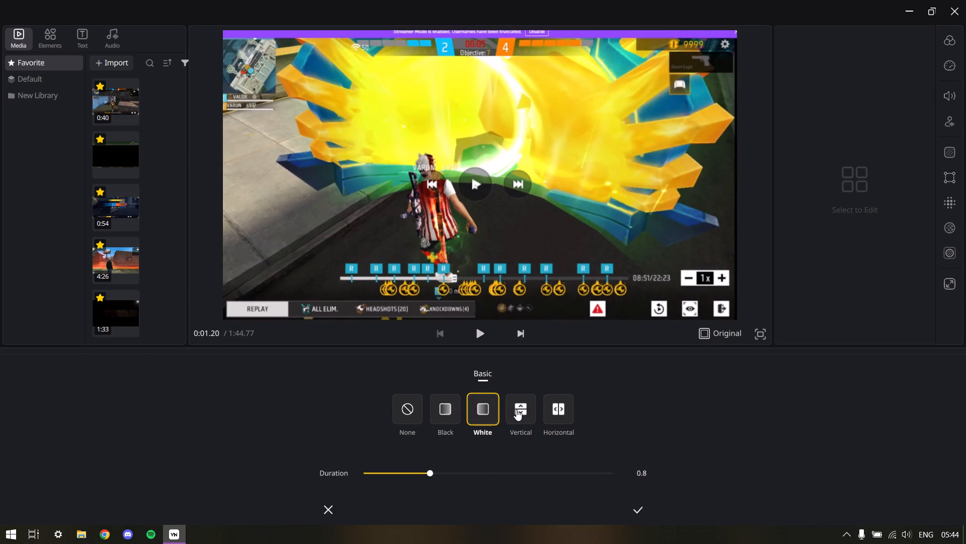
click(518, 410)
click(492, 415)
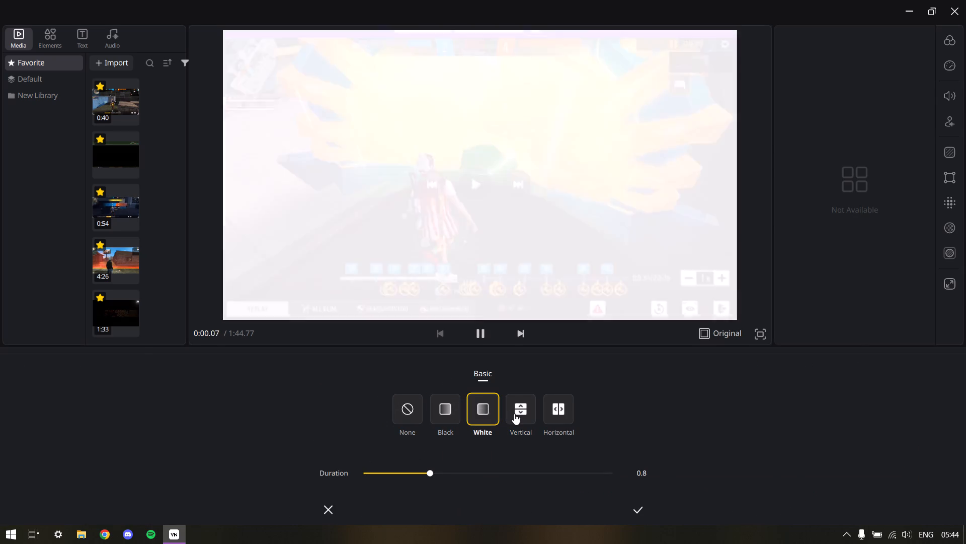
click(518, 413)
click(644, 512)
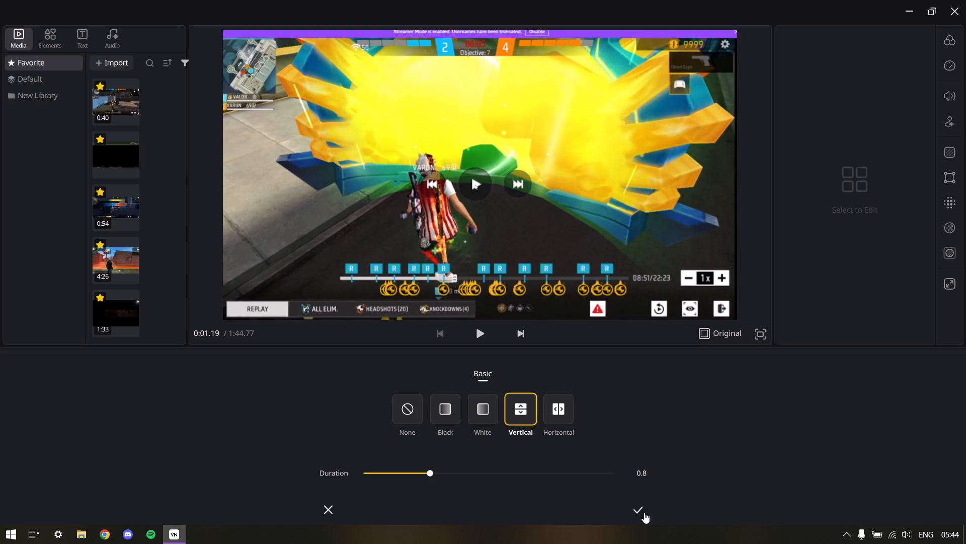
Split the gameplay clip at 0:03.35, just before the replay controls disappear, and delete the segment before the cut.
click(480, 345)
click(480, 336)
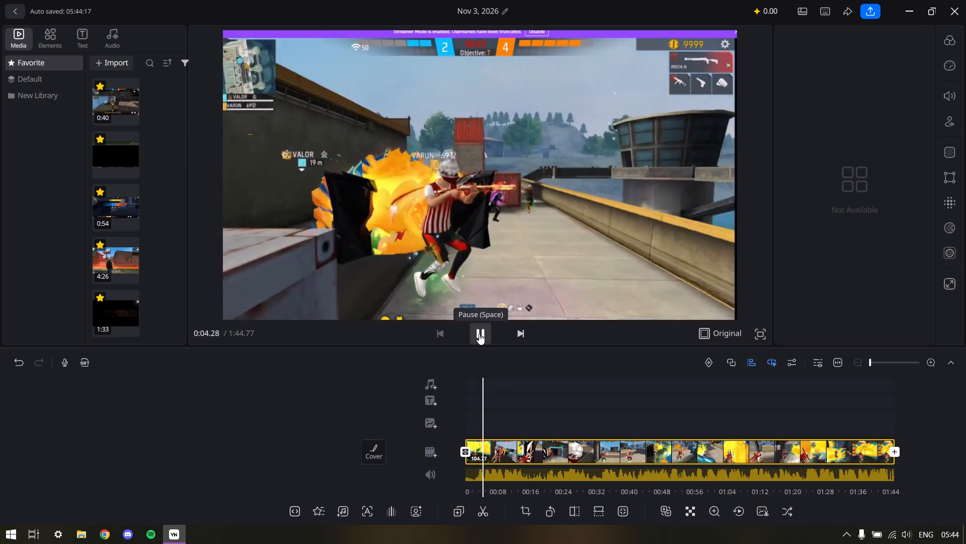
drag(456, 389, 487, 386)
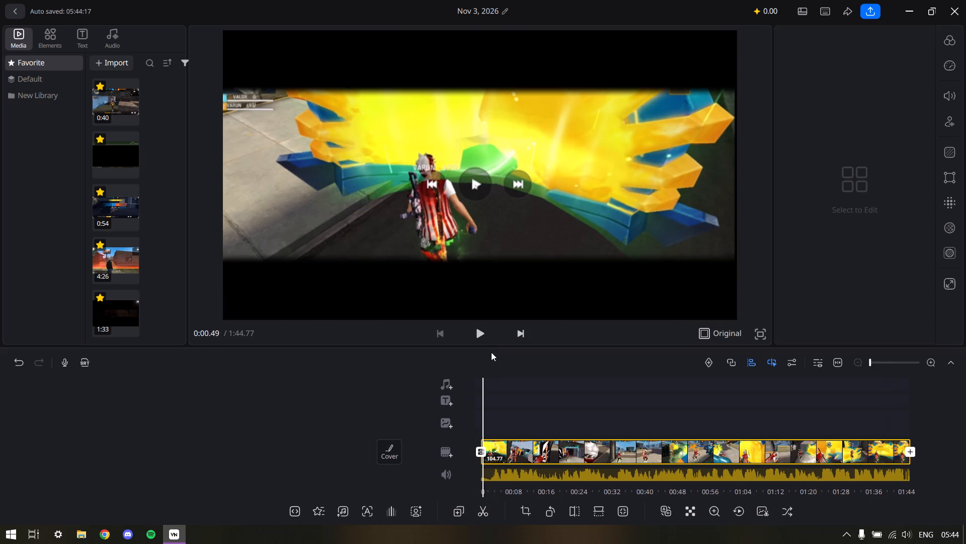
click(485, 333)
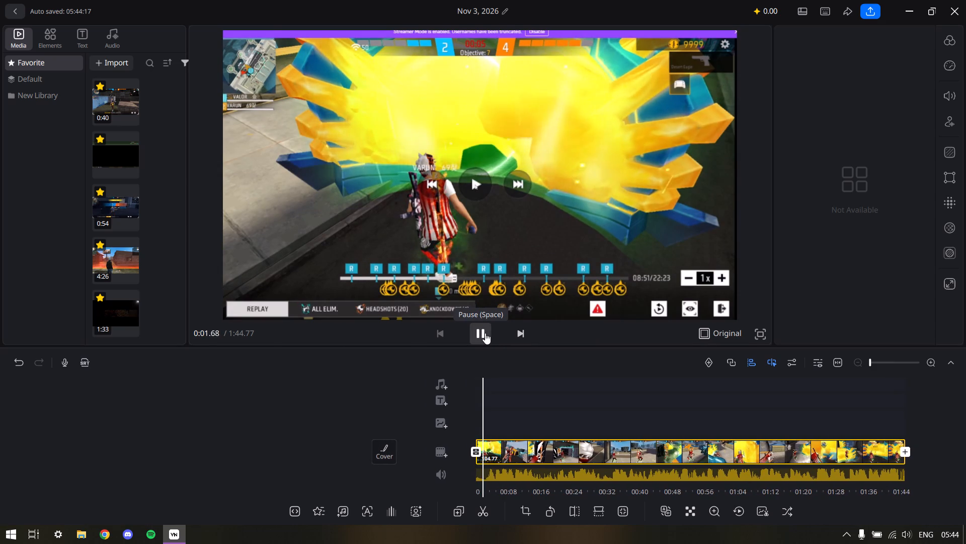
click(485, 333)
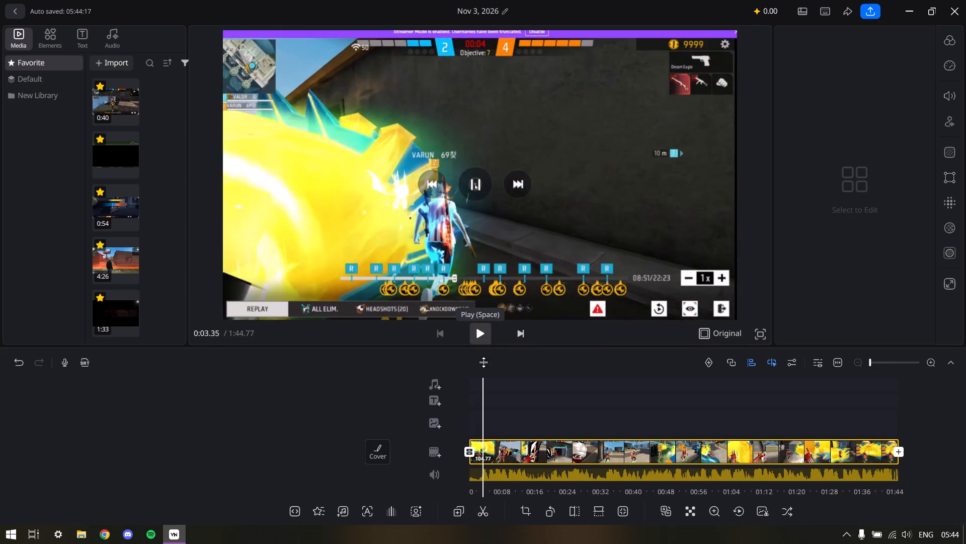
click(485, 511)
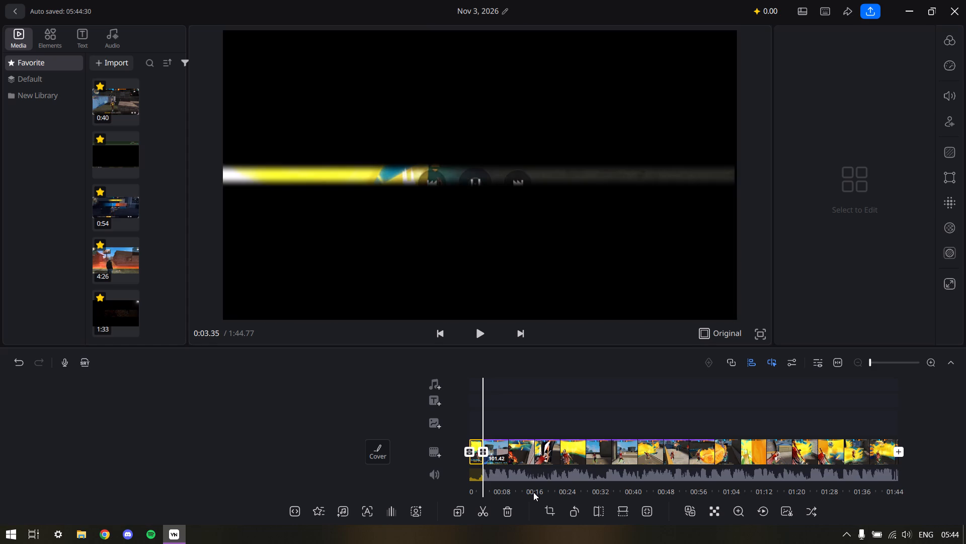
ctrl+scroll(477, 448, up, 9)
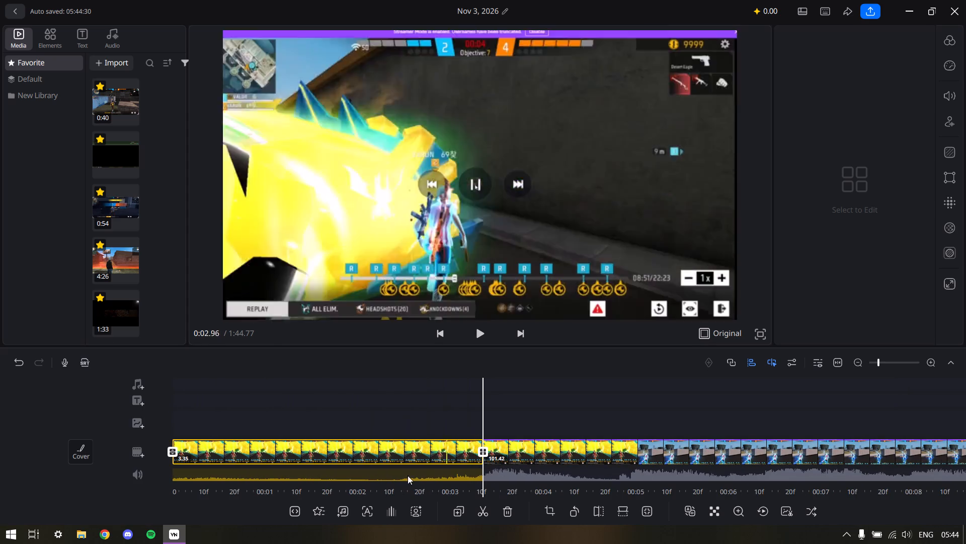
scroll(424, 457, down, 1)
click(424, 457)
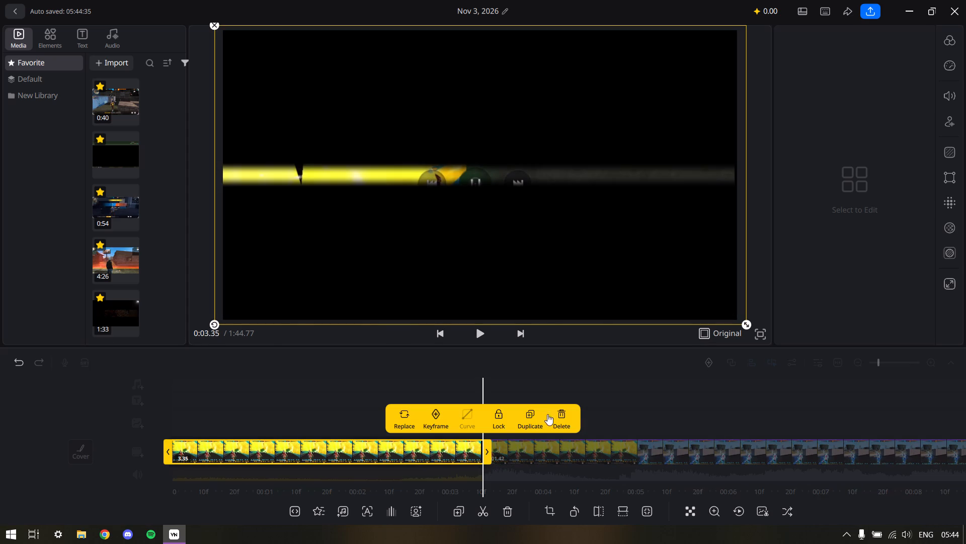
click(557, 412)
click(360, 379)
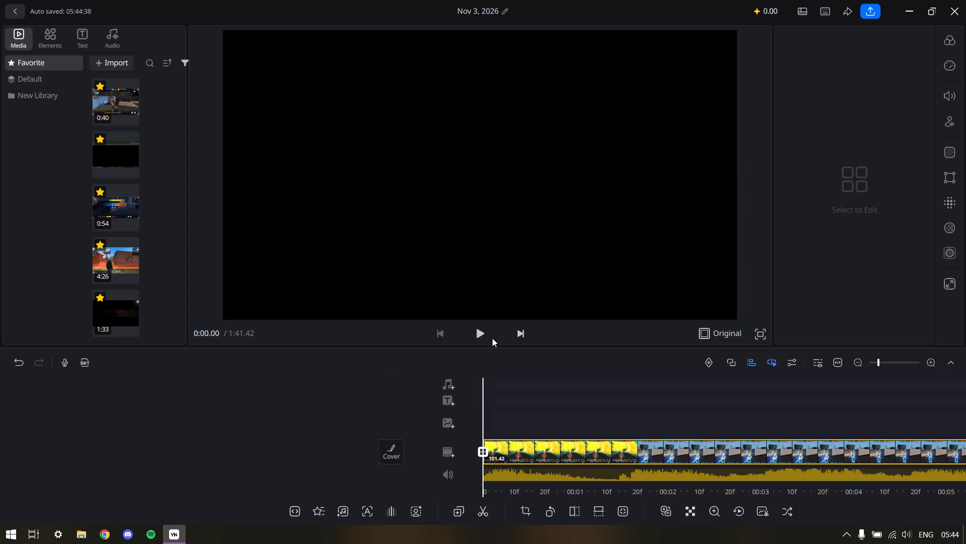
Play the trimmed opening from the start to check the transition, and pause at about 0:01.64.
click(491, 336)
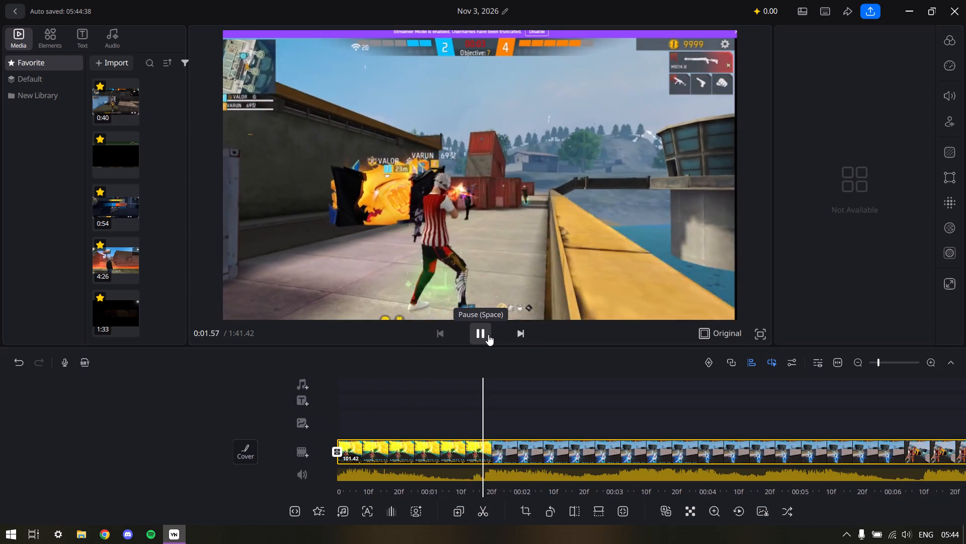
click(488, 334)
drag(399, 399, 671, 389)
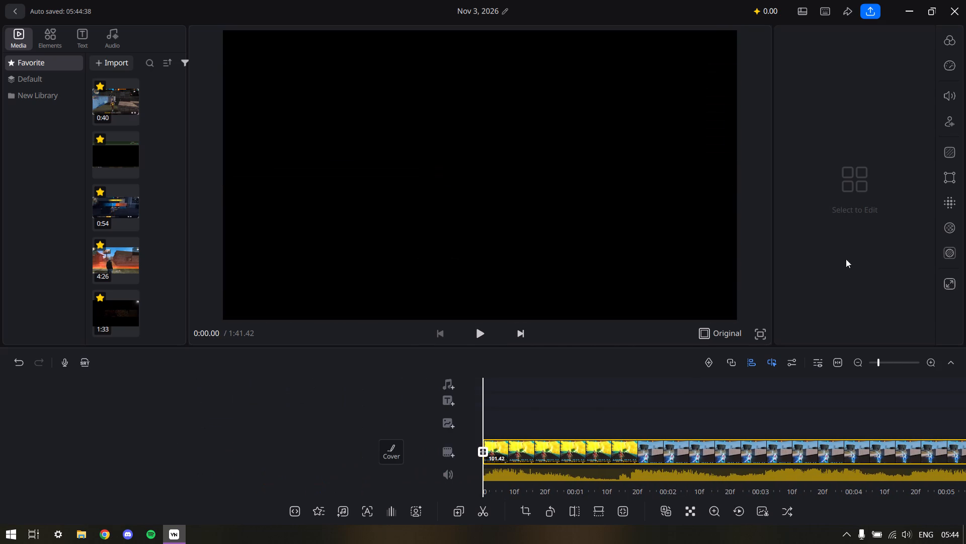
click(484, 332)
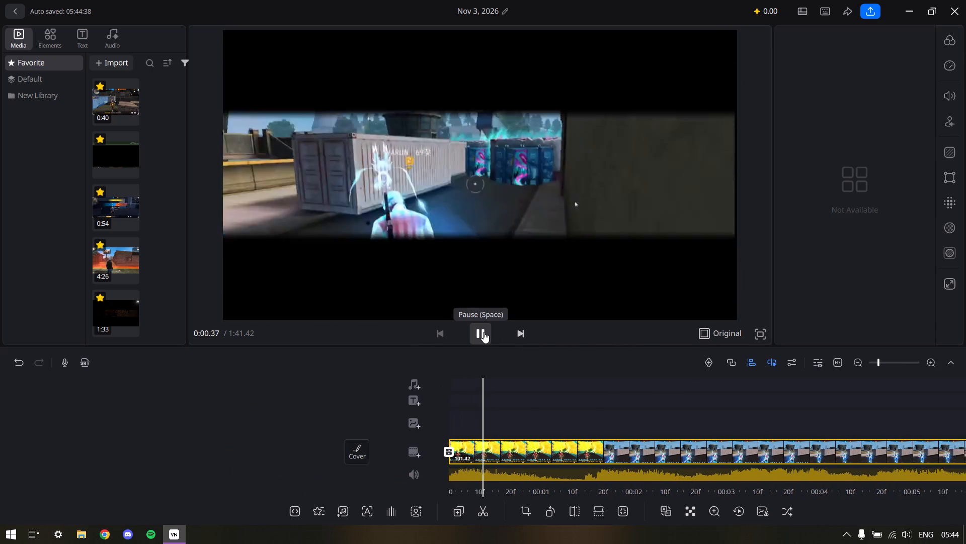
click(484, 332)
click(483, 331)
click(483, 331)
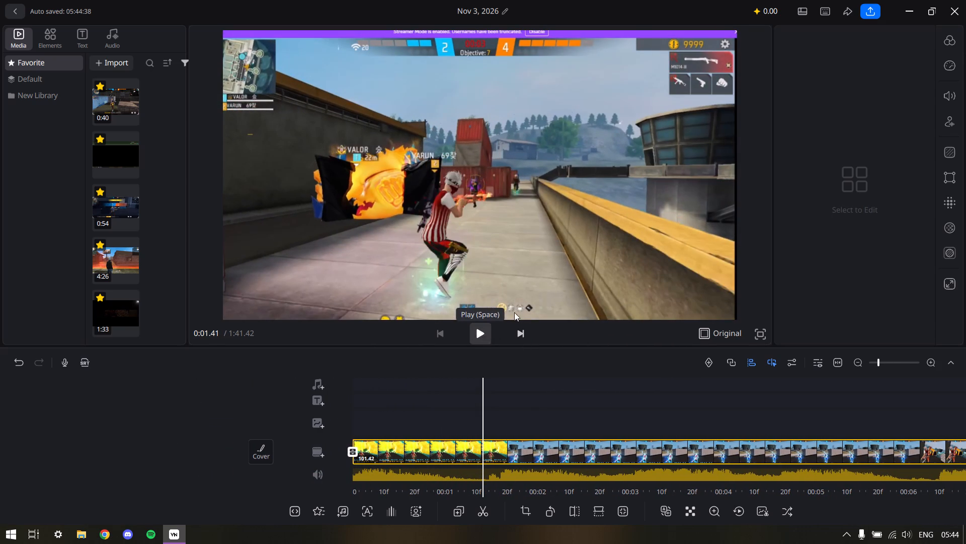
double_click(489, 329)
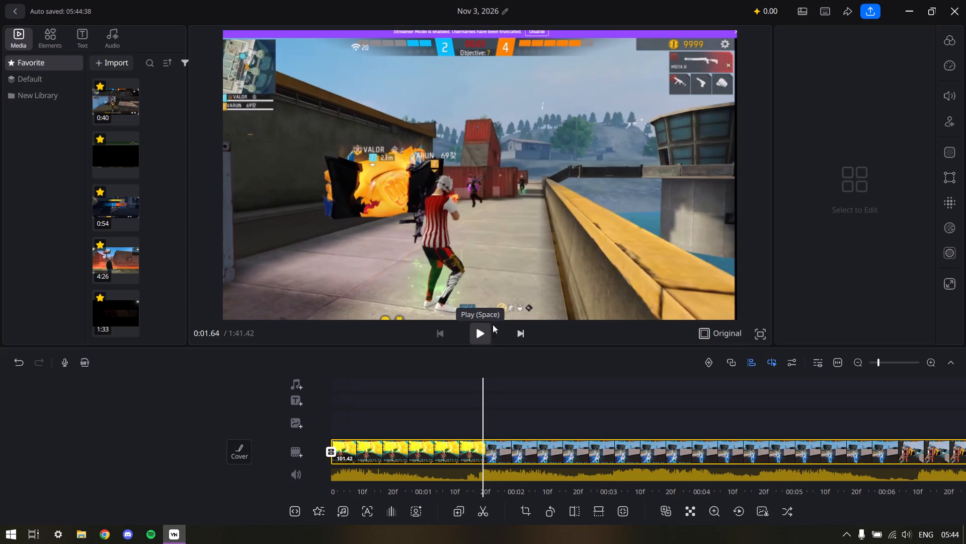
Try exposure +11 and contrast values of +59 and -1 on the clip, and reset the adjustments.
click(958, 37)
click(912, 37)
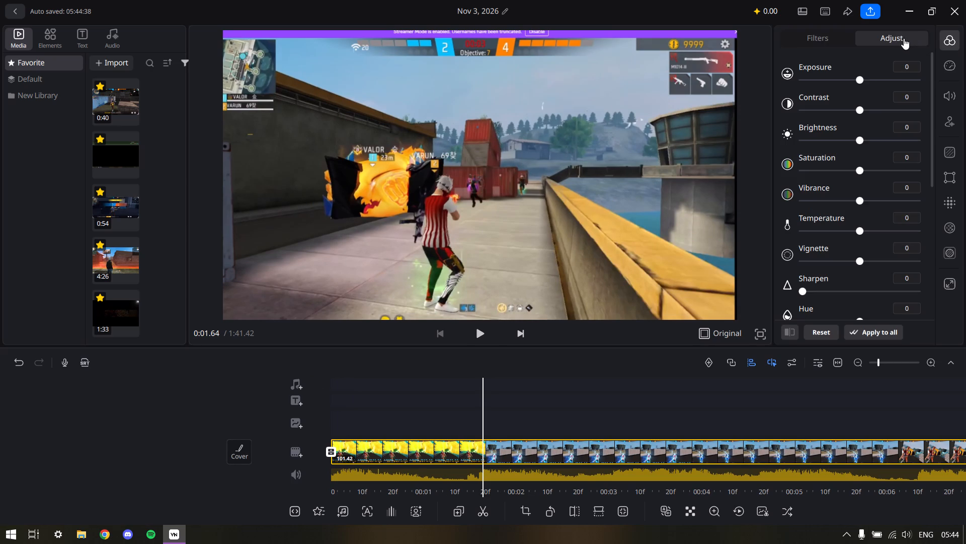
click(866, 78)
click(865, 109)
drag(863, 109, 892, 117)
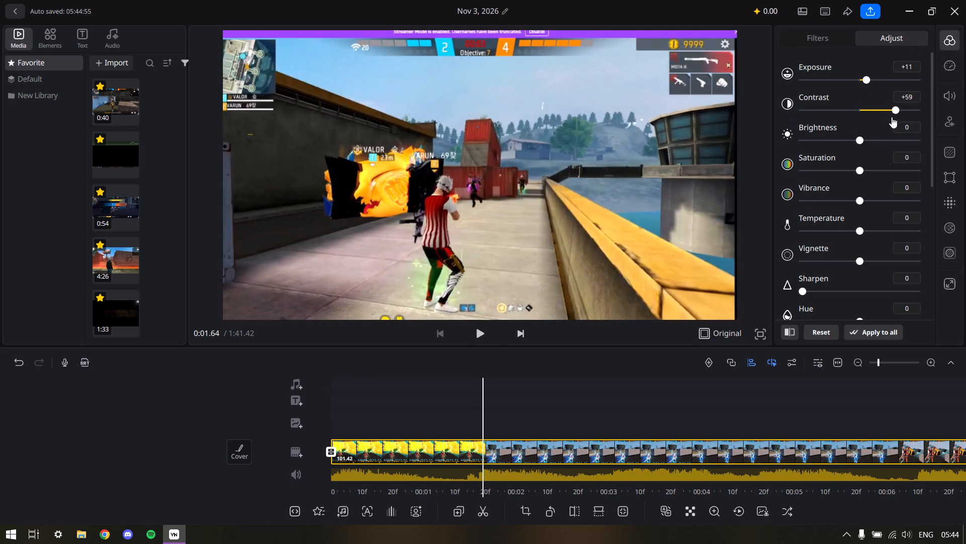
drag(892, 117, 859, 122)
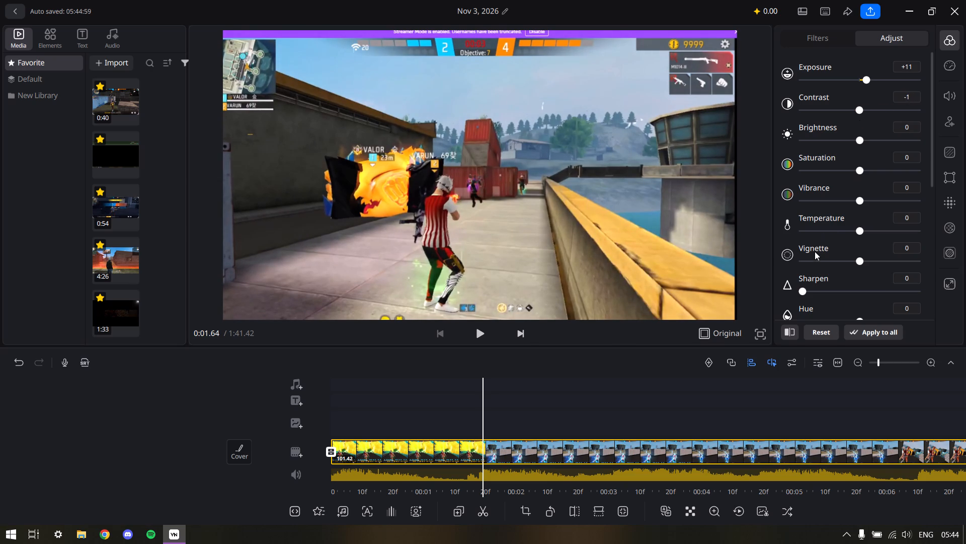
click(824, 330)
Set the clip's exposure to +17, brightness to +13, saturation and vibrance to +14 each, and sharpening to 20.
drag(862, 80, 870, 81)
drag(863, 140, 867, 140)
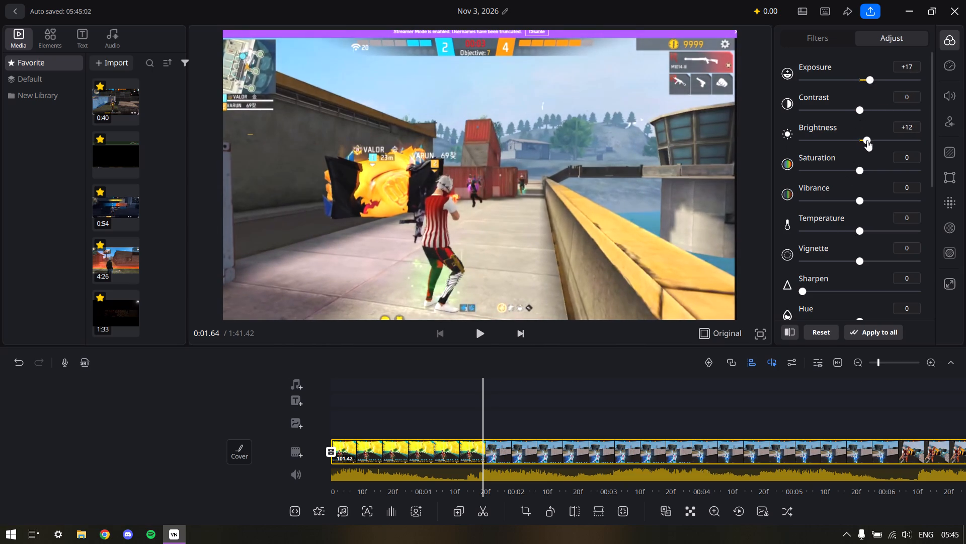
drag(867, 140, 867, 140)
scroll(822, 171, down, 1)
drag(864, 126, 870, 126)
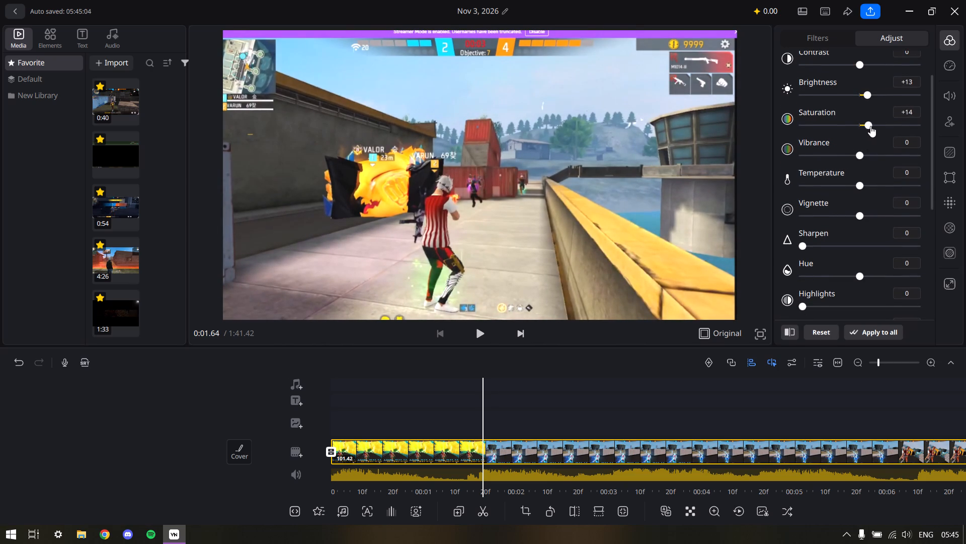
drag(870, 126, 880, 127)
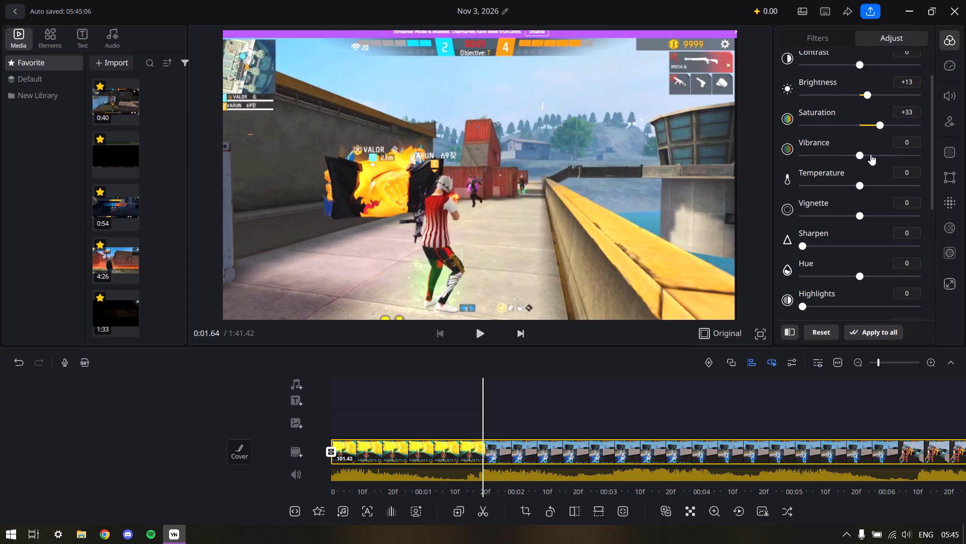
click(871, 154)
click(870, 125)
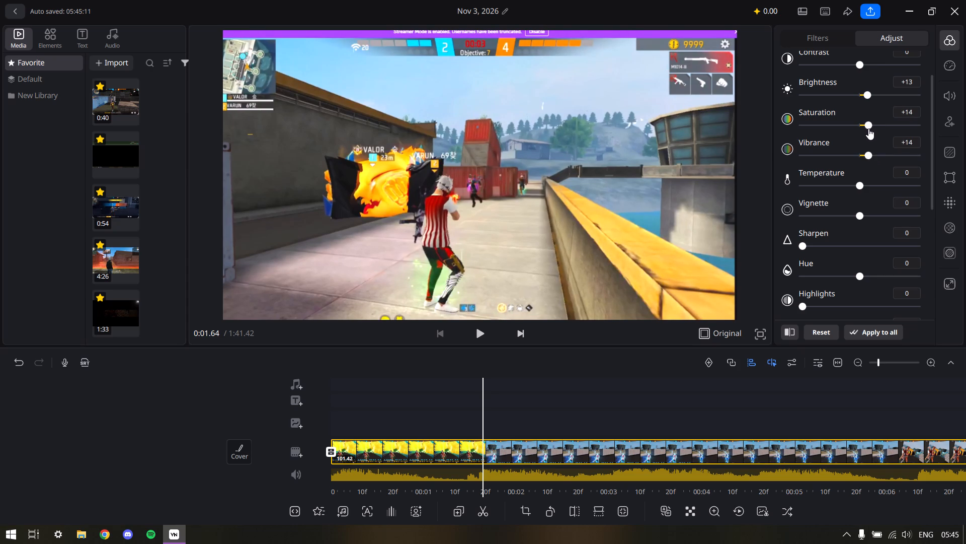
scroll(834, 173, down, 1)
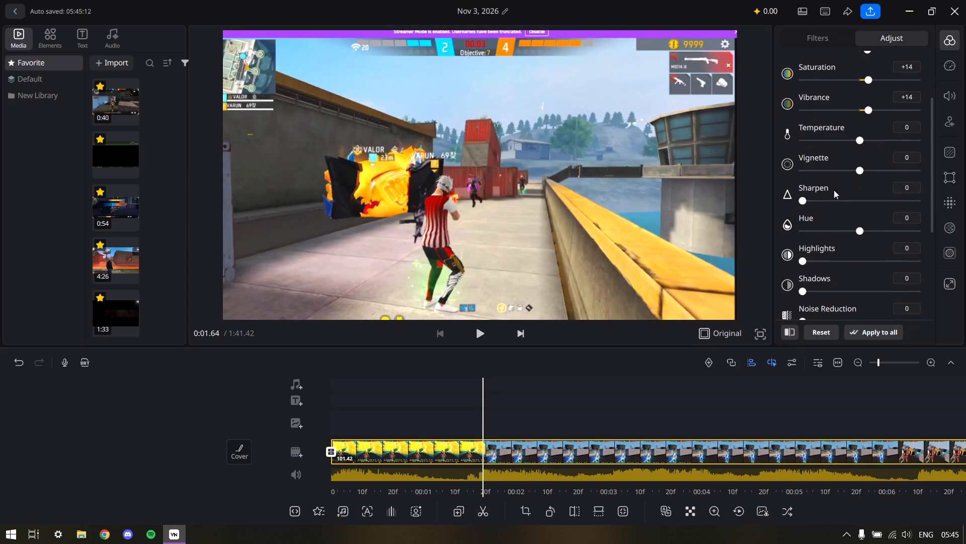
drag(840, 202, 823, 203)
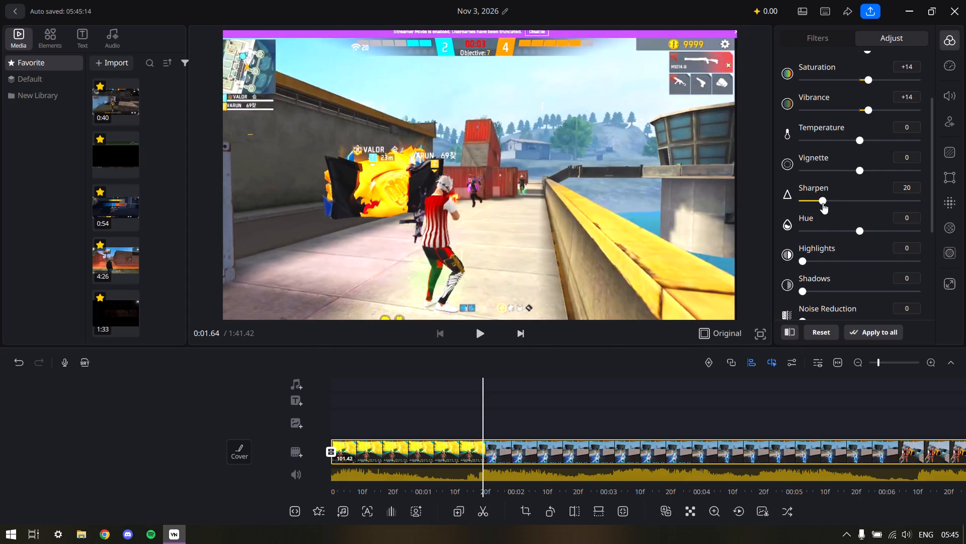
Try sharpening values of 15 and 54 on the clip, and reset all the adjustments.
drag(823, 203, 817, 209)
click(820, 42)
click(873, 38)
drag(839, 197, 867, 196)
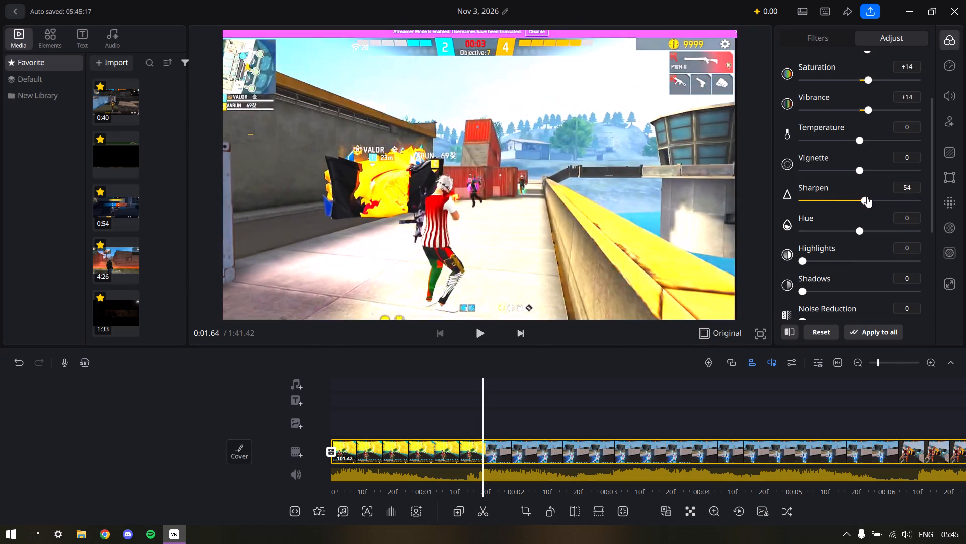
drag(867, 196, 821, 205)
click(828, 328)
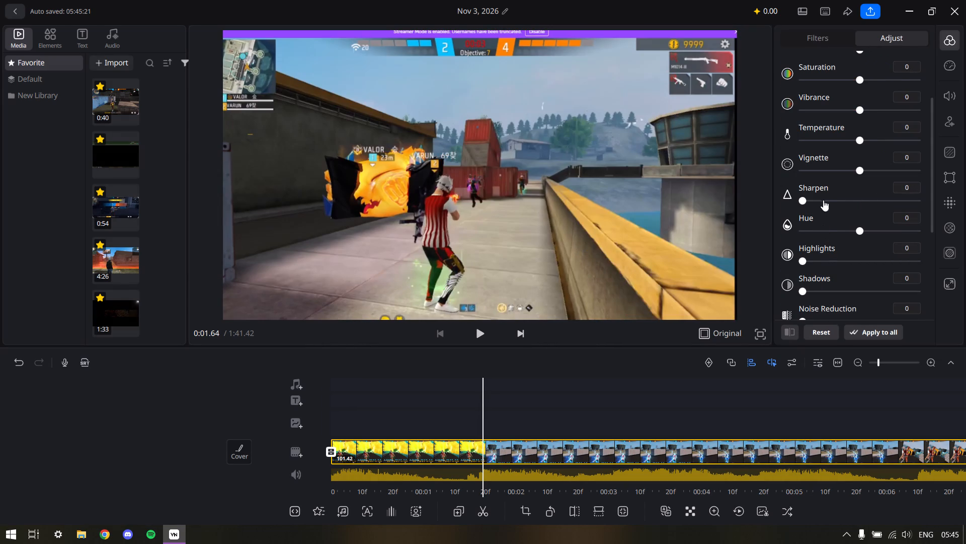
Set the clip's sharpening to 100, saturation to +8, vibrance to +16, contrast to -11 and exposure to +3.
drag(824, 199, 923, 193)
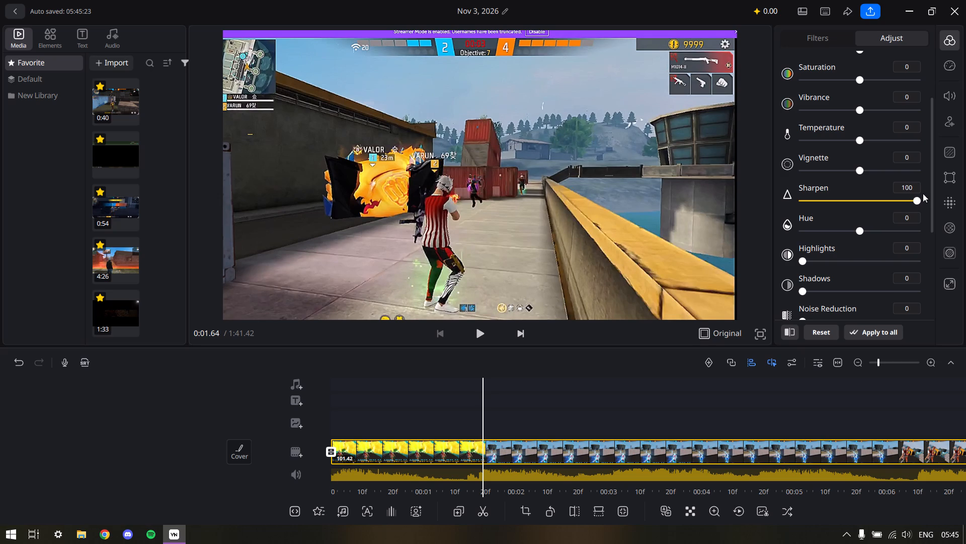
drag(923, 193, 965, 213)
scroll(824, 156, up, 2)
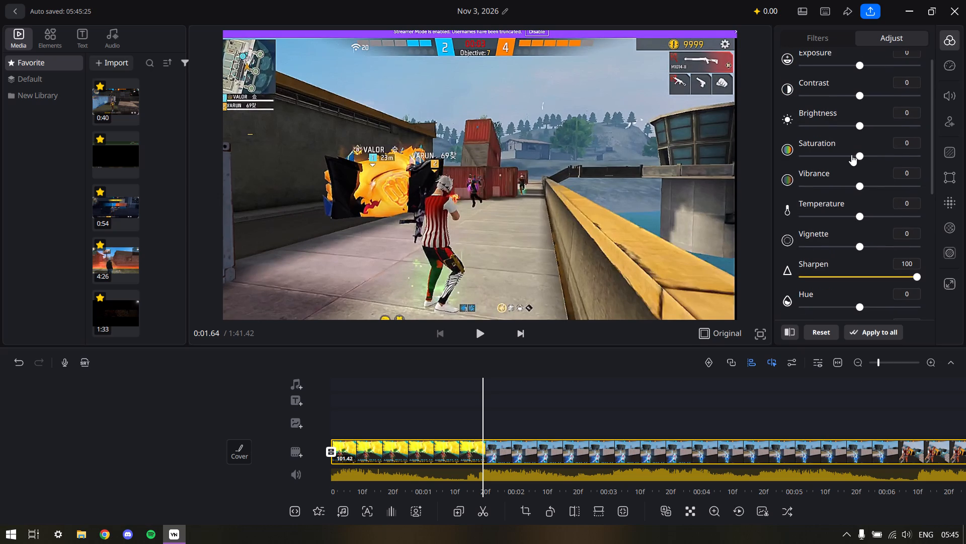
drag(856, 155, 864, 157)
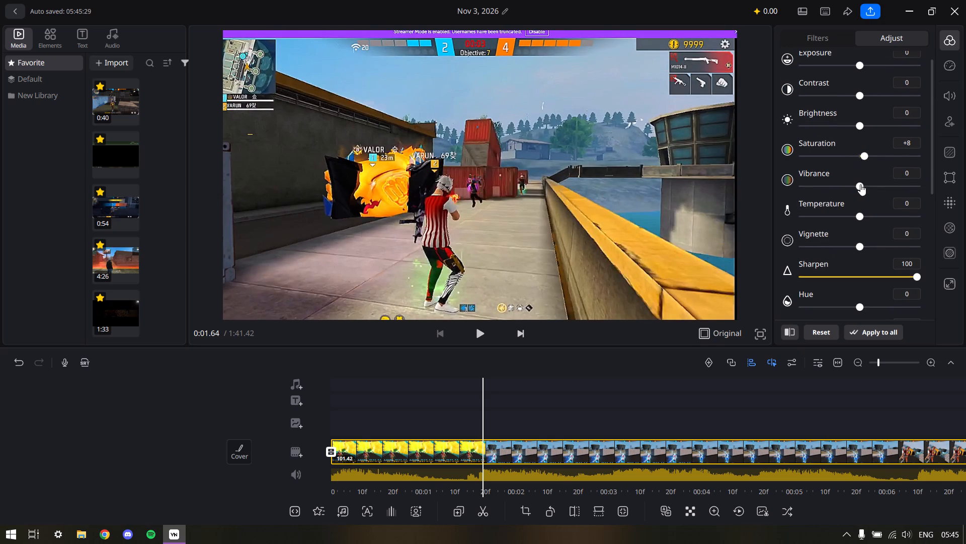
drag(861, 188, 869, 189)
drag(859, 101, 862, 105)
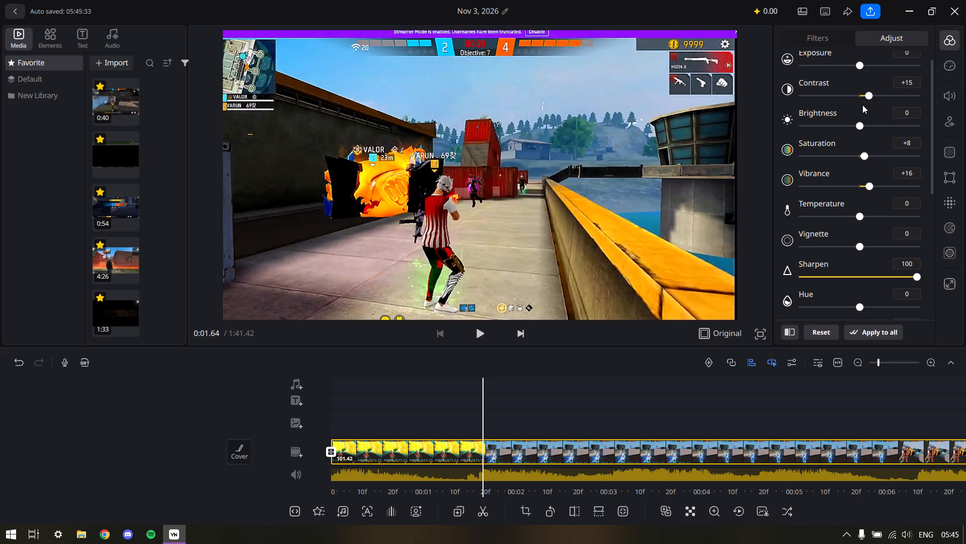
drag(862, 105, 860, 112)
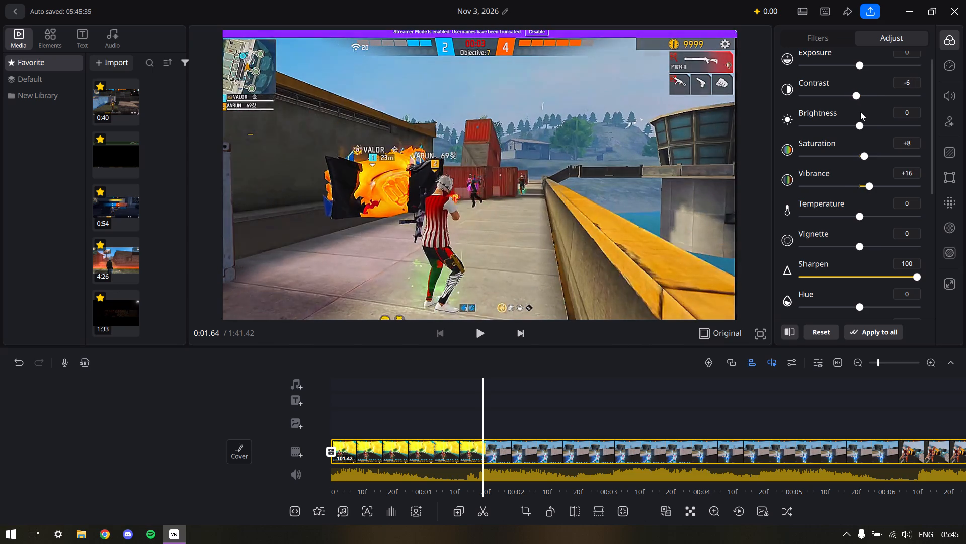
drag(860, 112, 847, 115)
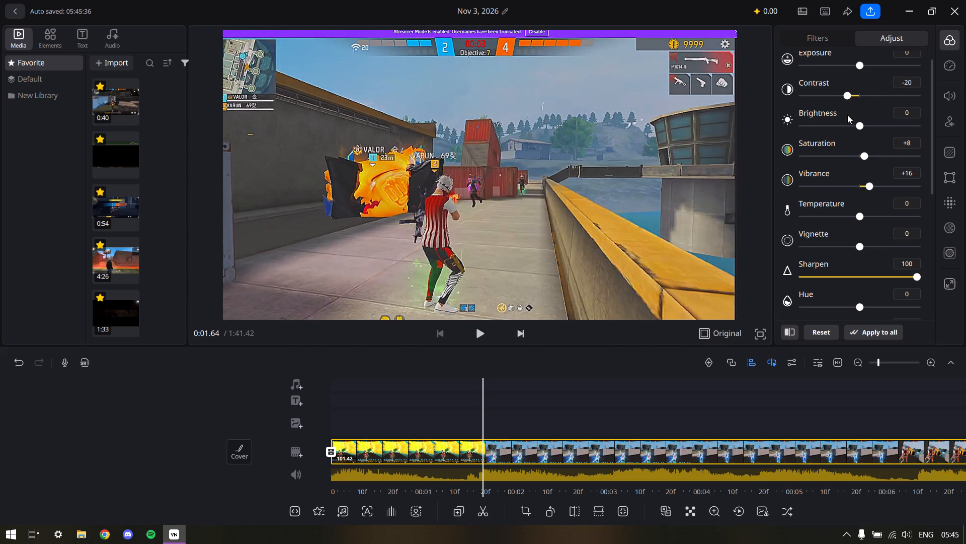
drag(847, 115, 853, 114)
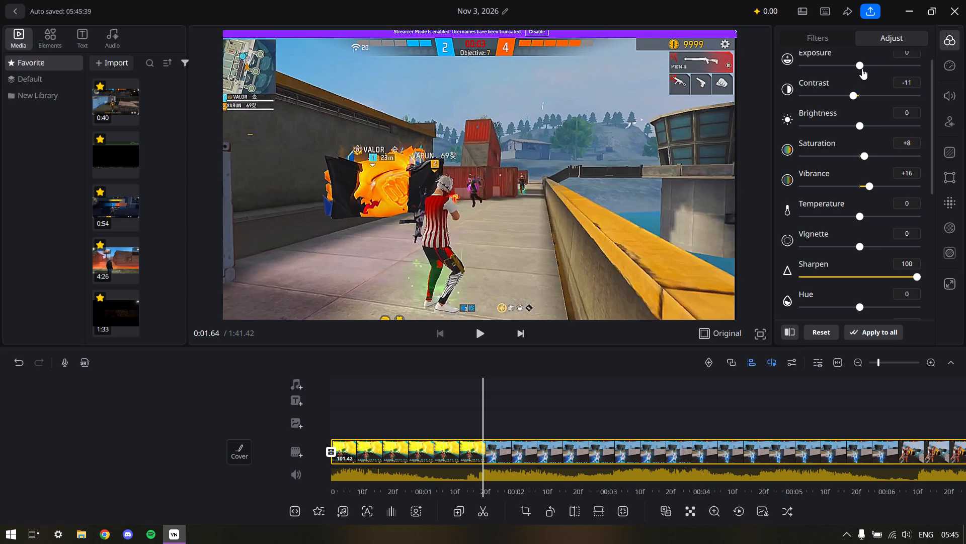
drag(862, 69, 864, 75)
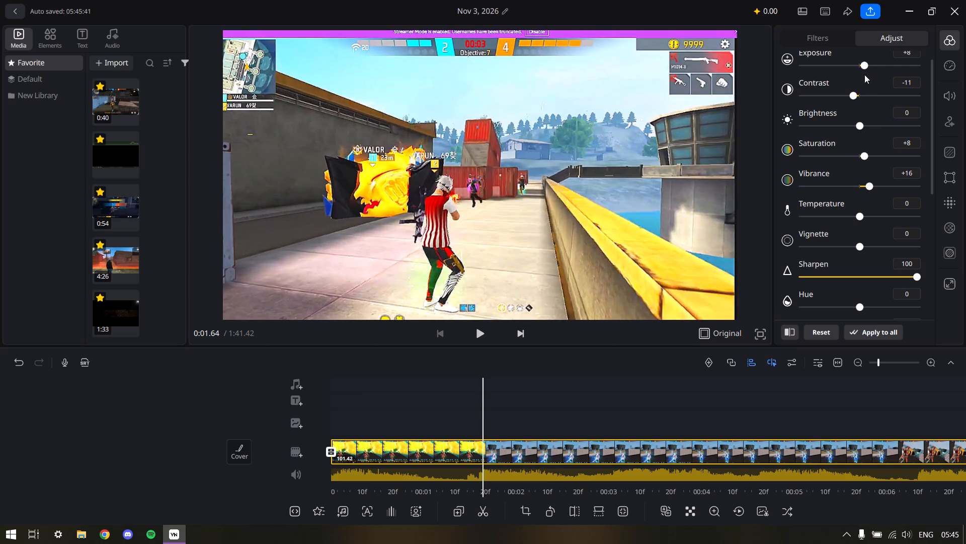
drag(864, 75, 861, 77)
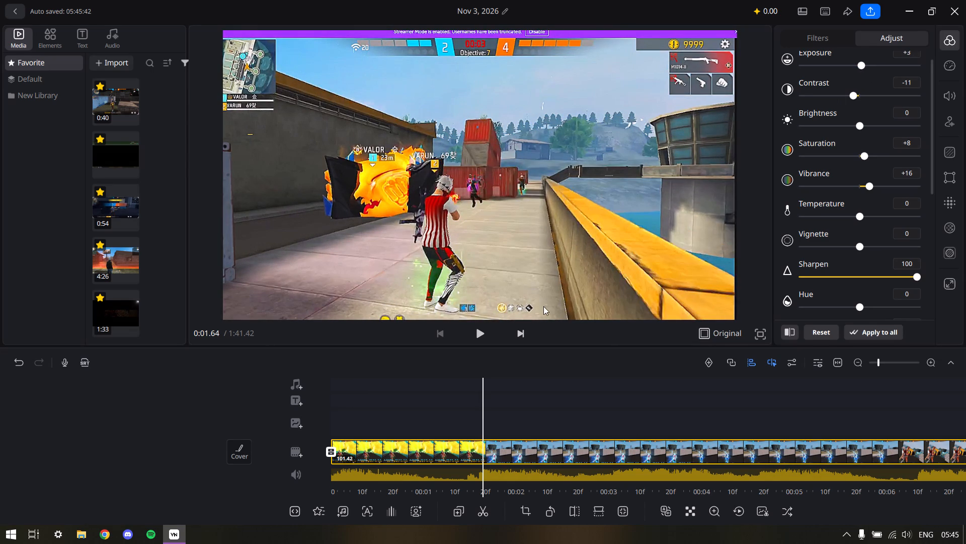
Play the colour-adjusted clip to check its look, and pause at about 0:07.40.
click(480, 322)
click(480, 332)
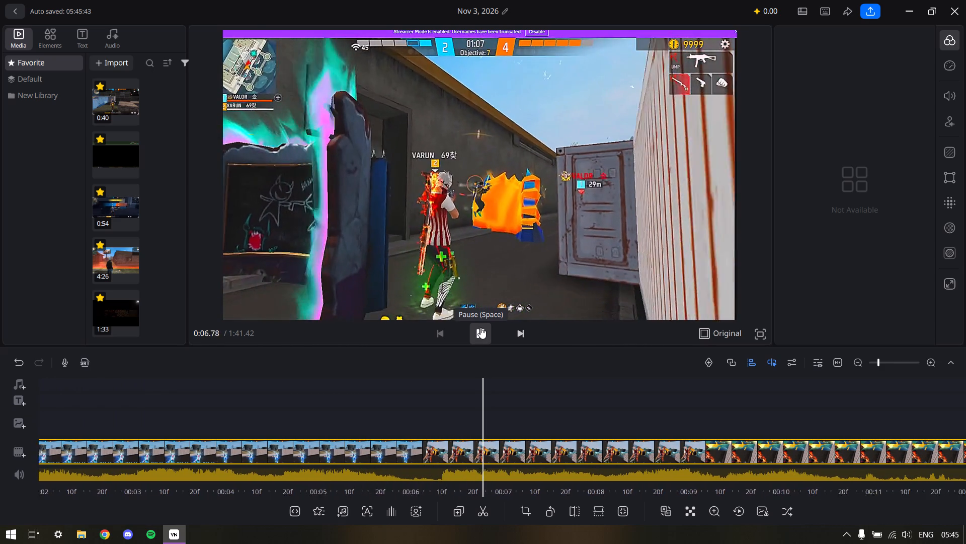
click(480, 327)
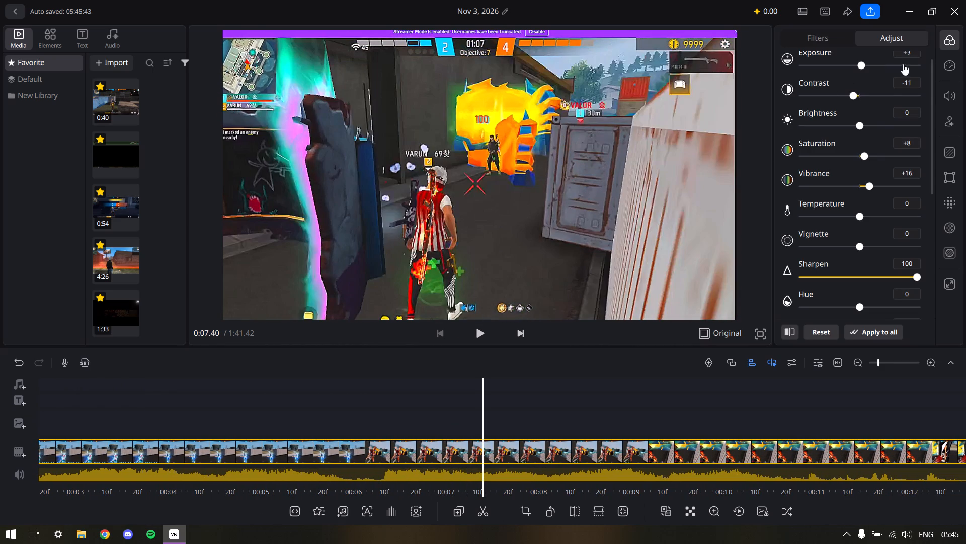
Raise the gameplay clip's volume, check it with a short playback at 767, and set it to 1000.
click(946, 68)
click(947, 89)
drag(872, 88, 896, 84)
click(893, 84)
click(483, 335)
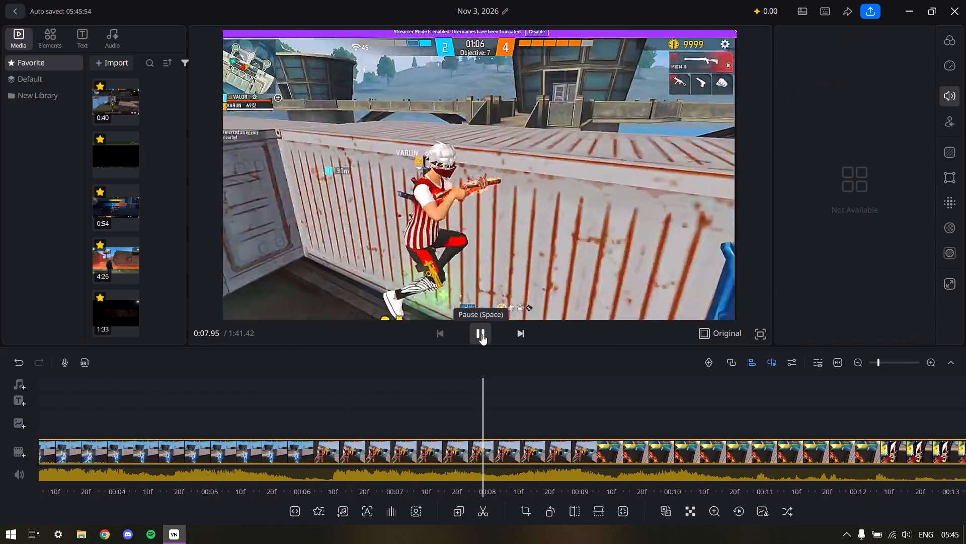
click(480, 332)
drag(912, 83, 937, 84)
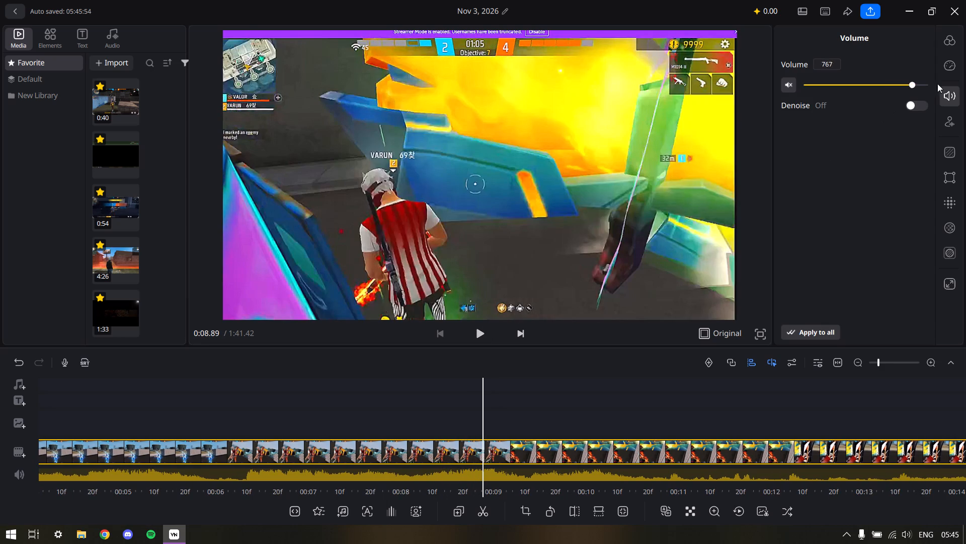
drag(937, 84, 957, 84)
Play the clip onward from about 0:08.89 to check its sound, pausing at about 0:15.60 and 0:19.70.
click(482, 329)
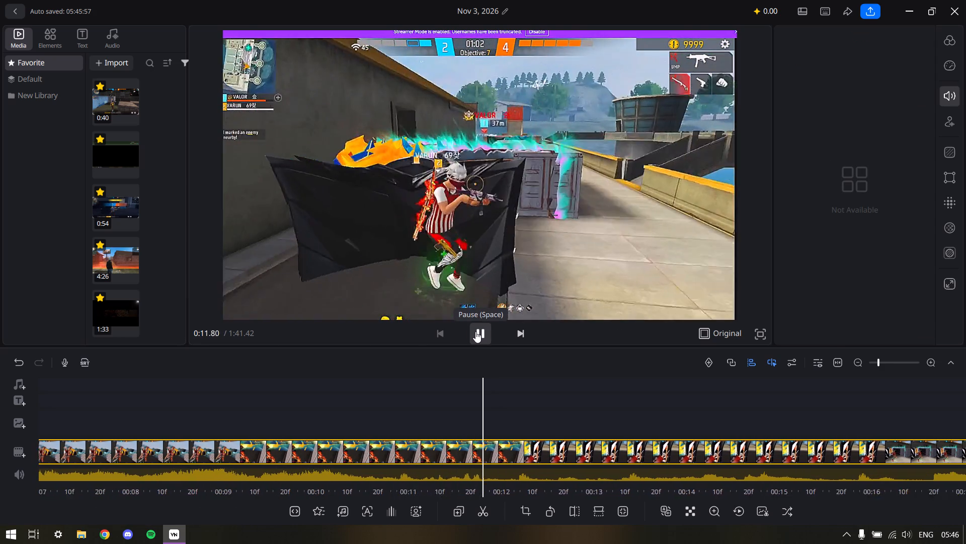
ctrl+scroll(475, 331, down, 3)
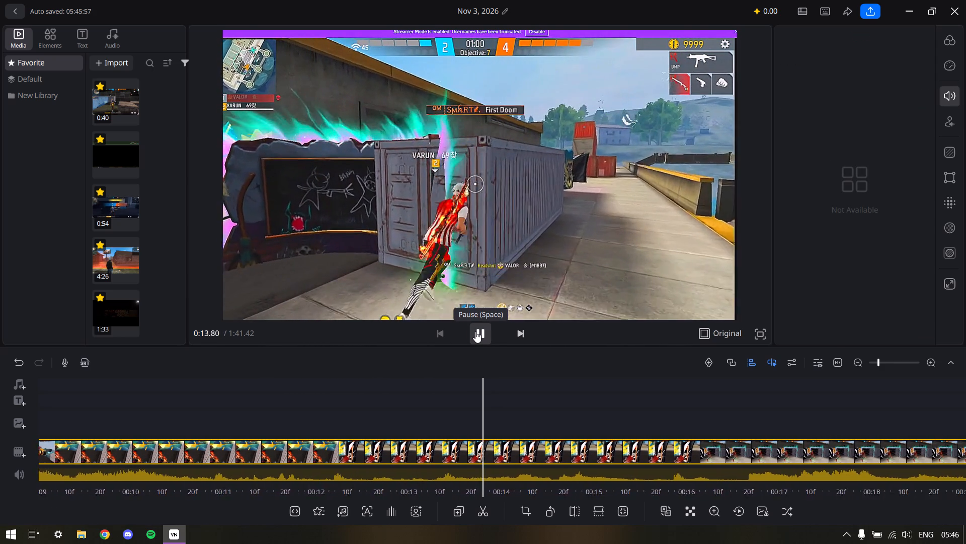
ctrl+scroll(475, 331, down, 11)
click(475, 331)
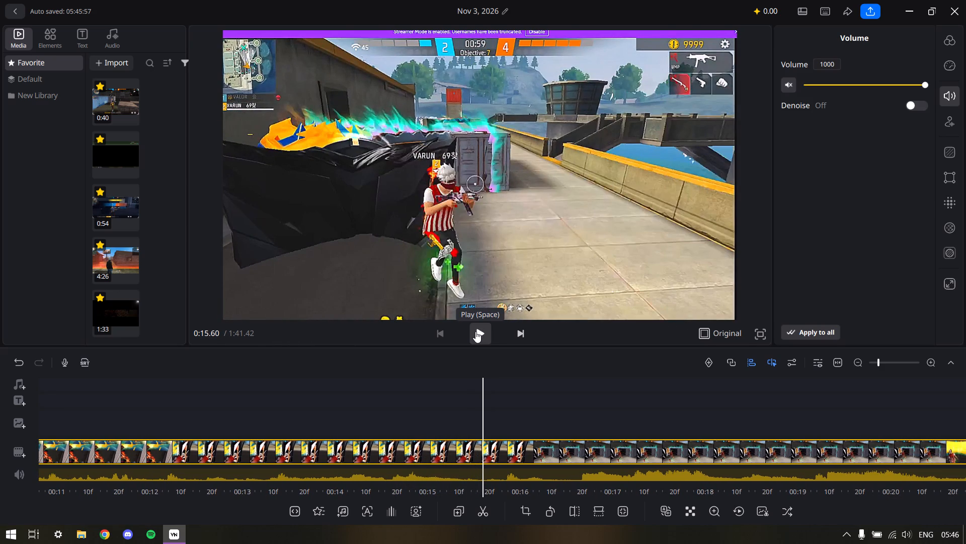
ctrl+scroll(475, 331, down, 6)
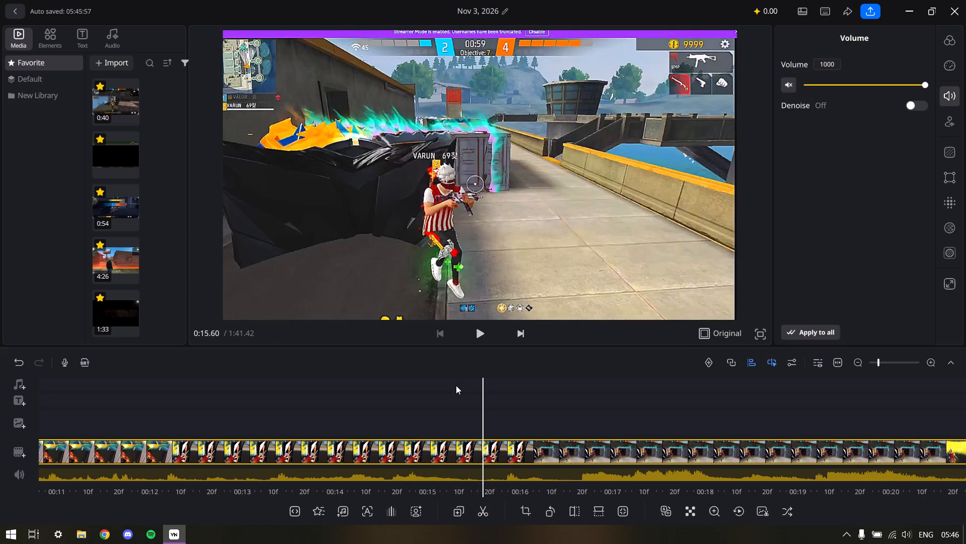
ctrl+scroll(196, 389, down, 7)
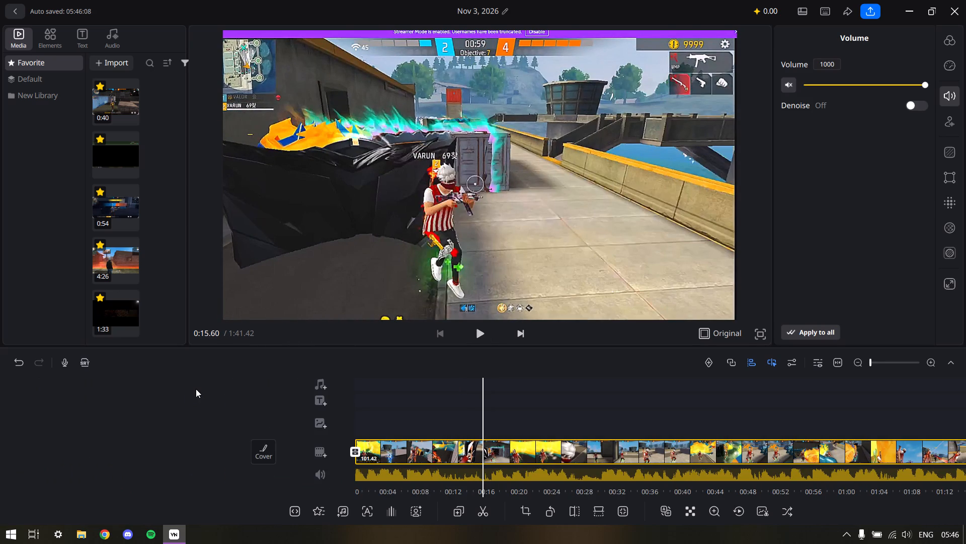
ctrl+scroll(196, 389, down, 6)
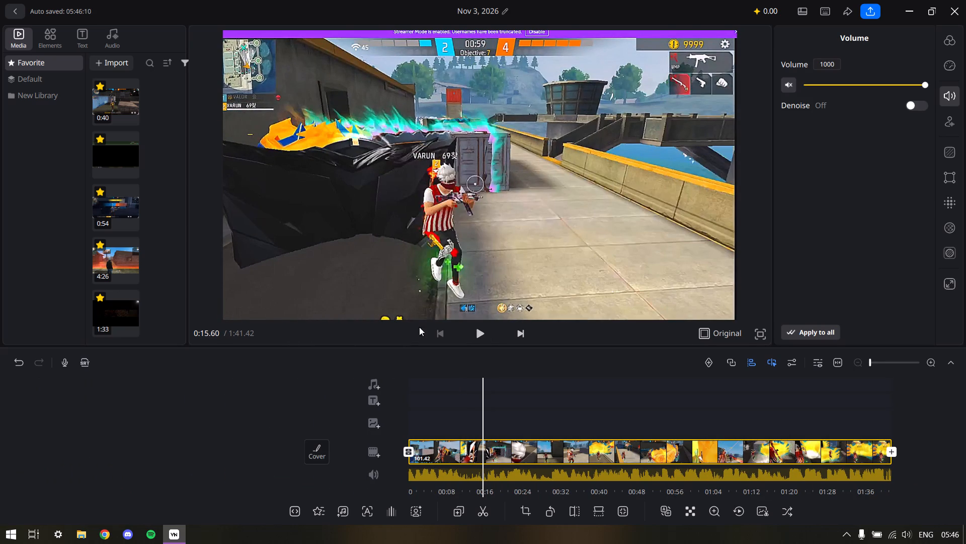
click(485, 338)
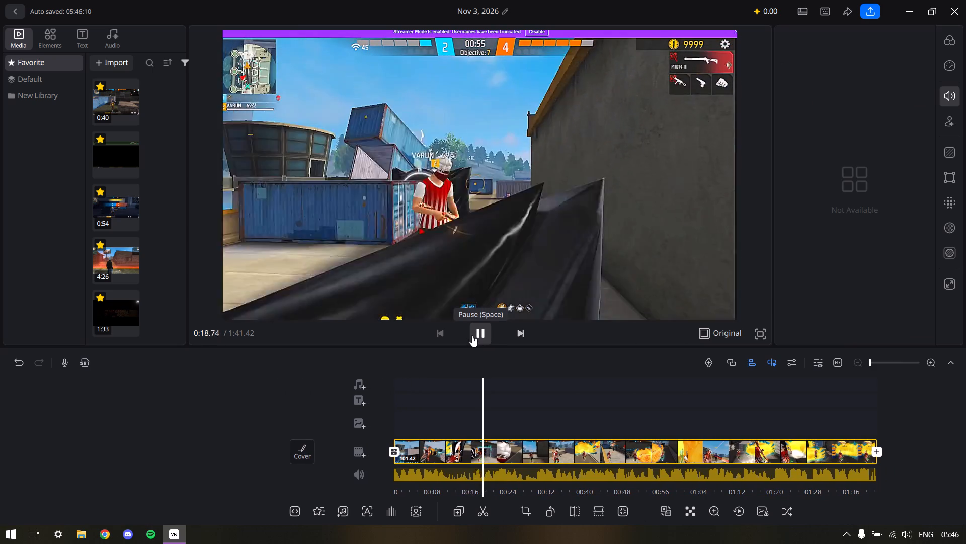
click(472, 335)
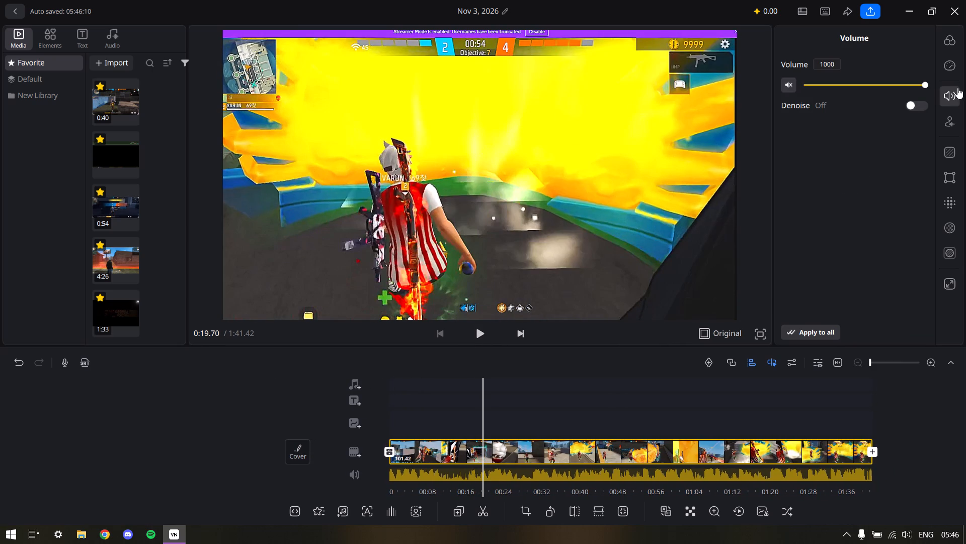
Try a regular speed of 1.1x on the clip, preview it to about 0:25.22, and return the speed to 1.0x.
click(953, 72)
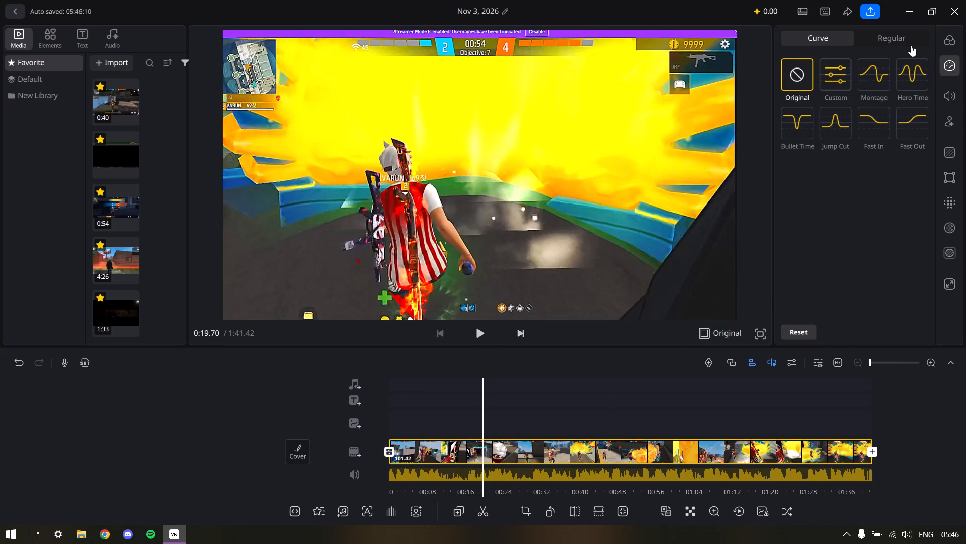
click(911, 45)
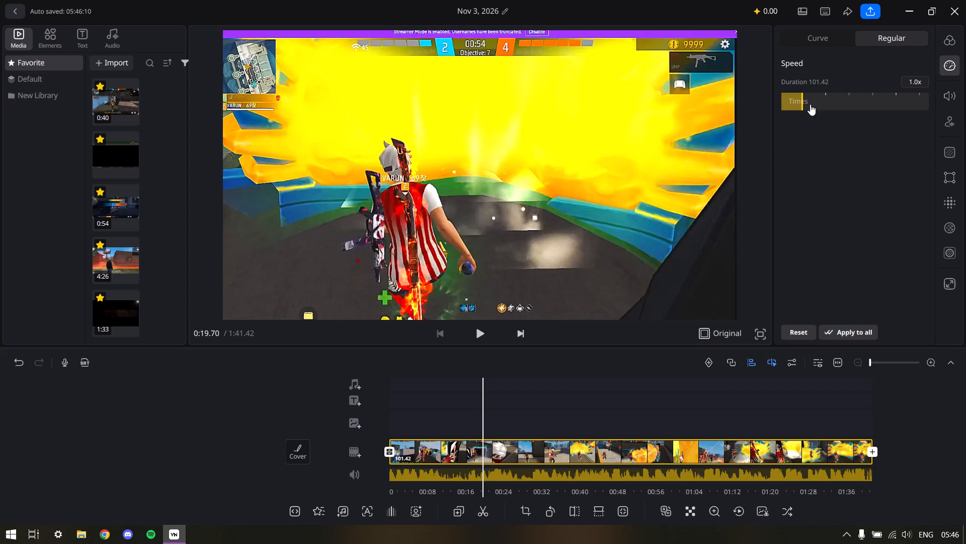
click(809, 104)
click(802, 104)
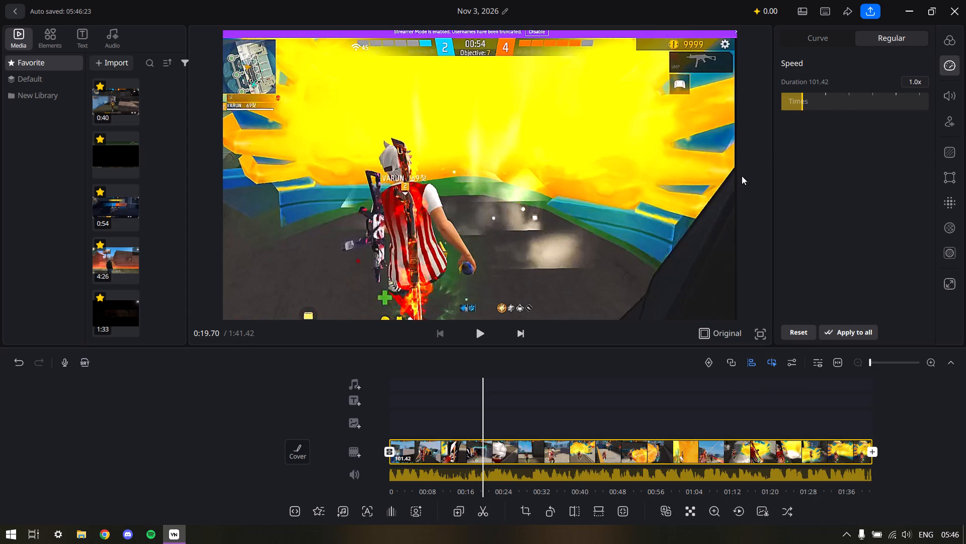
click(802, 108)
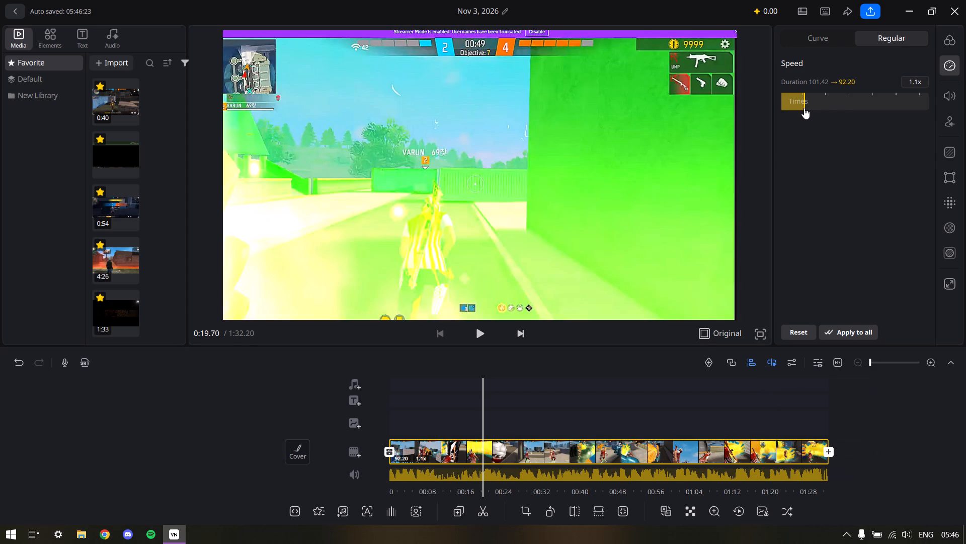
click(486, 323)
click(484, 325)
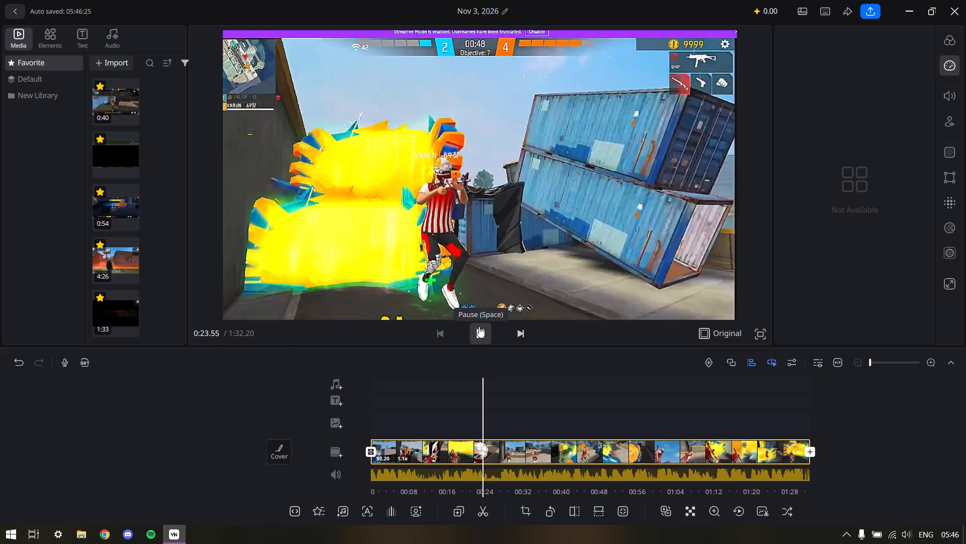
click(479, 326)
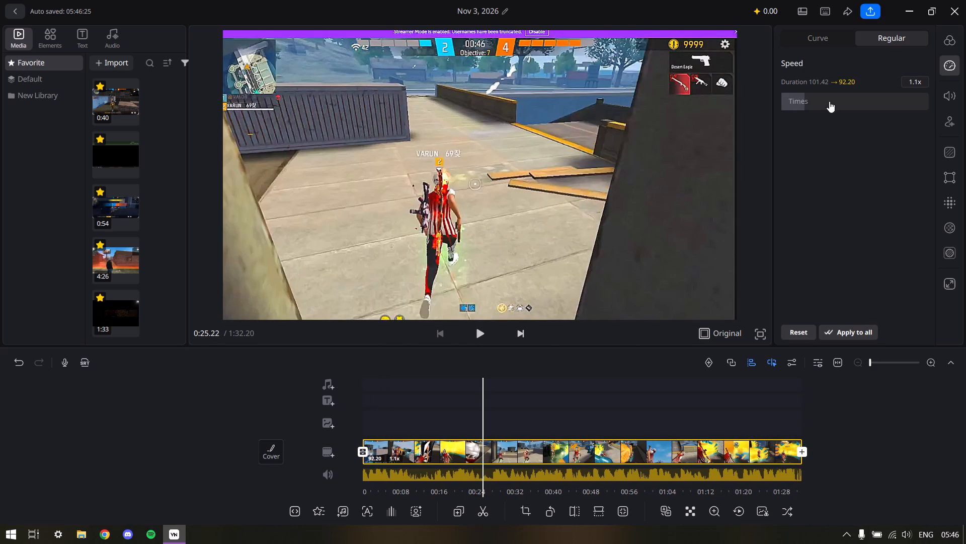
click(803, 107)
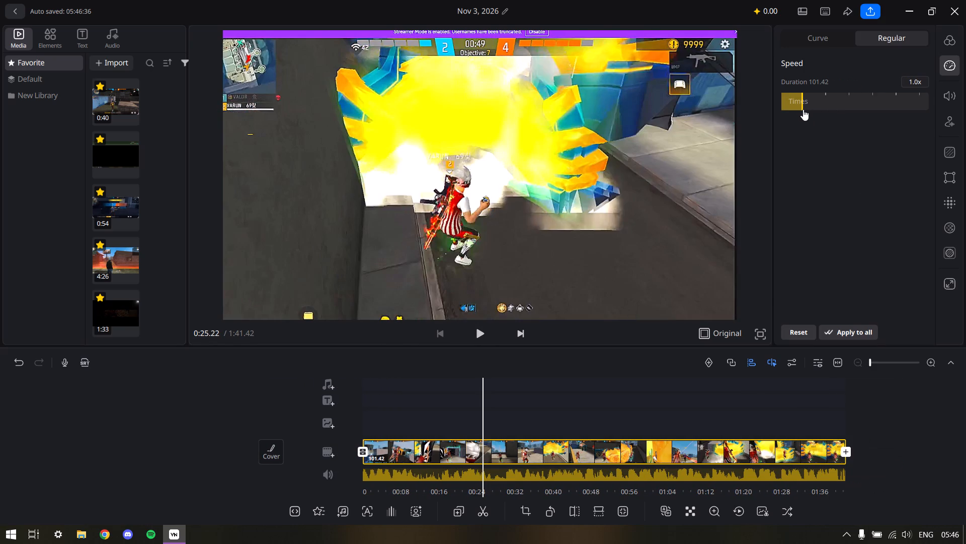
Apply the Custom speed curve to the gameplay clip.
click(816, 41)
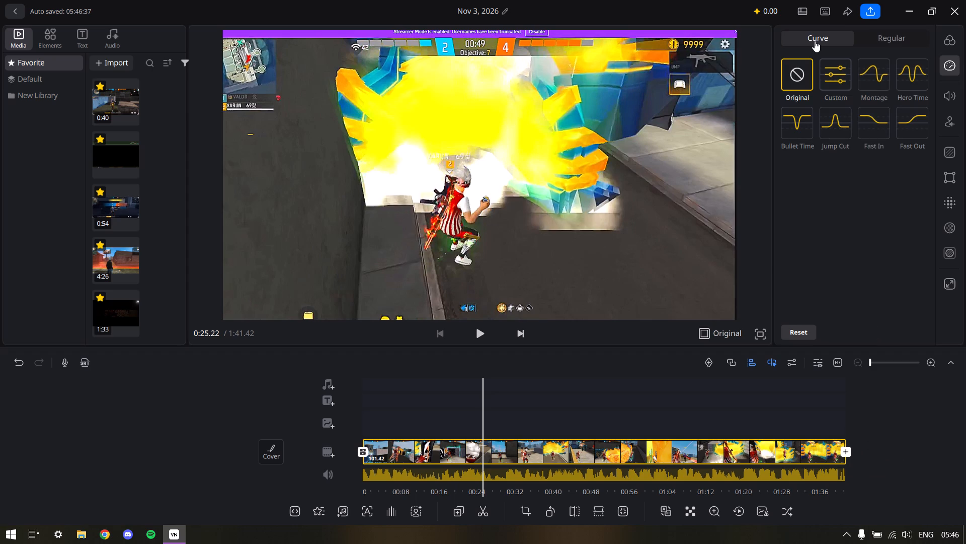
click(833, 70)
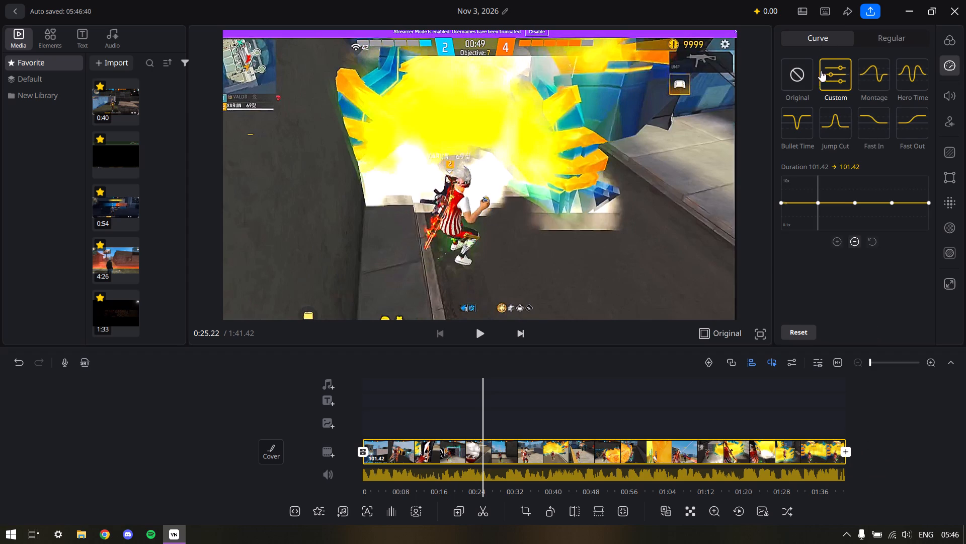
click(816, 42)
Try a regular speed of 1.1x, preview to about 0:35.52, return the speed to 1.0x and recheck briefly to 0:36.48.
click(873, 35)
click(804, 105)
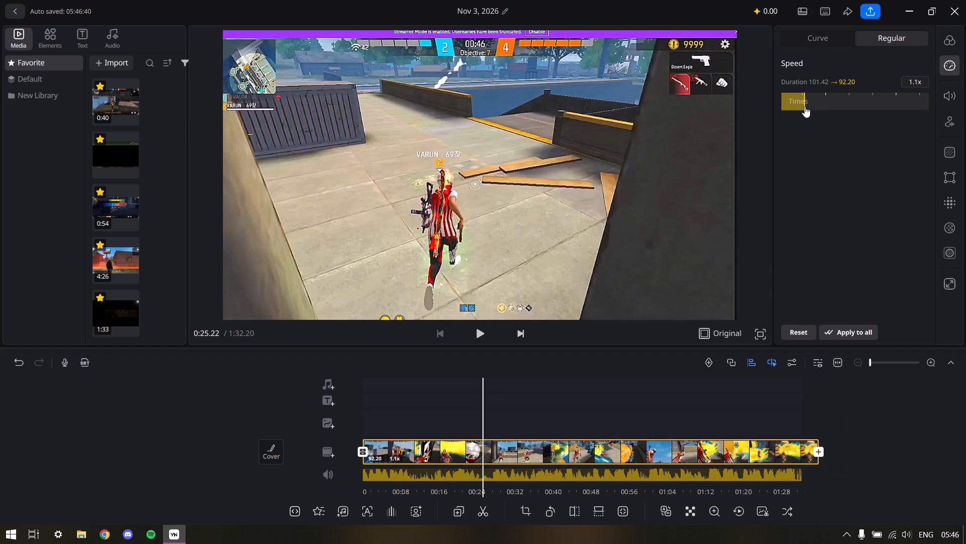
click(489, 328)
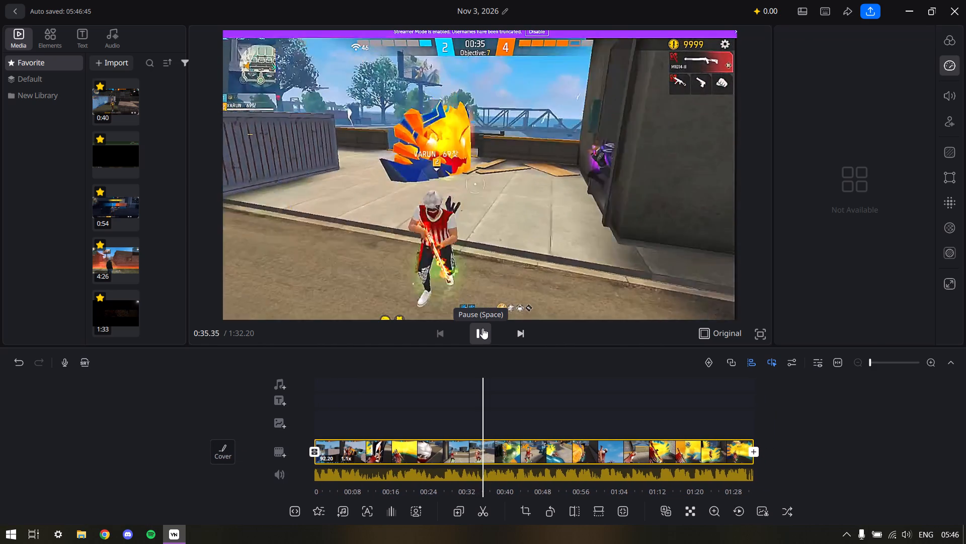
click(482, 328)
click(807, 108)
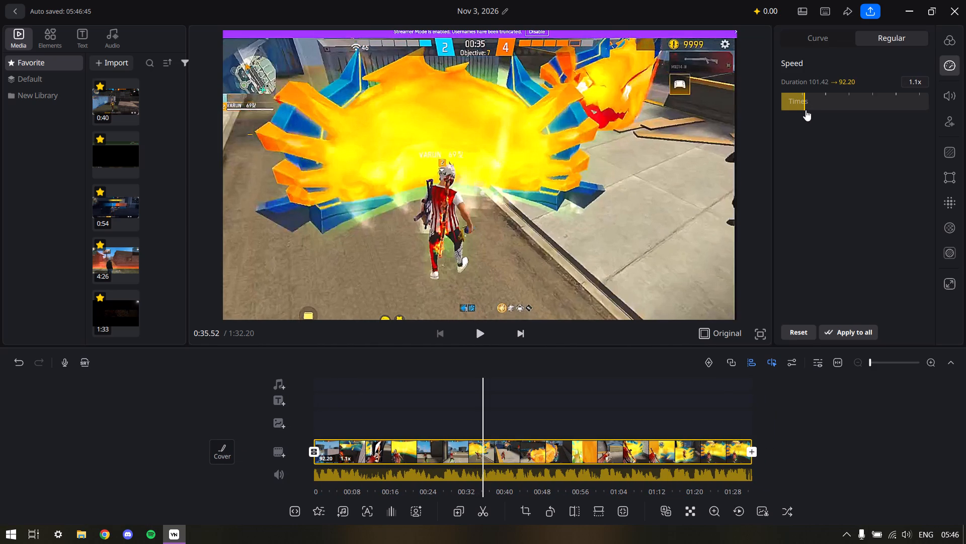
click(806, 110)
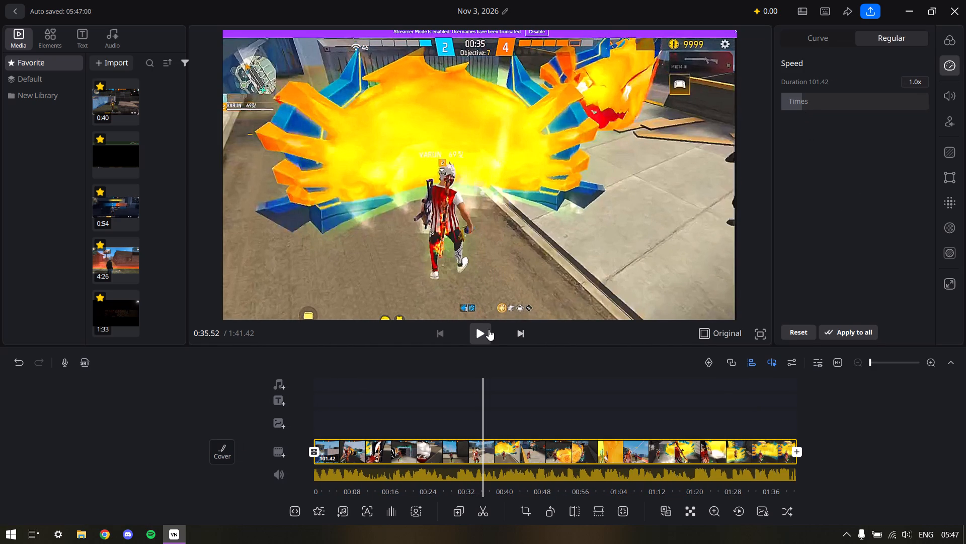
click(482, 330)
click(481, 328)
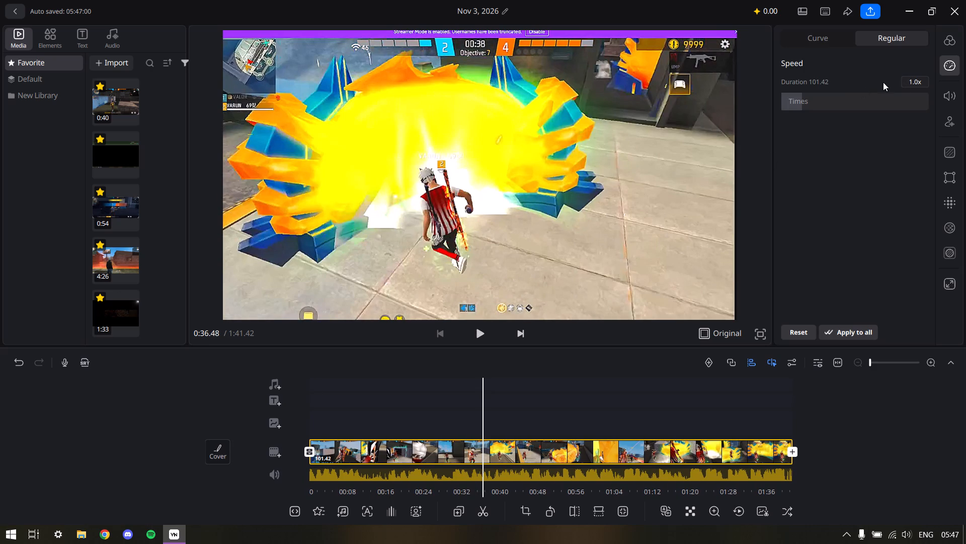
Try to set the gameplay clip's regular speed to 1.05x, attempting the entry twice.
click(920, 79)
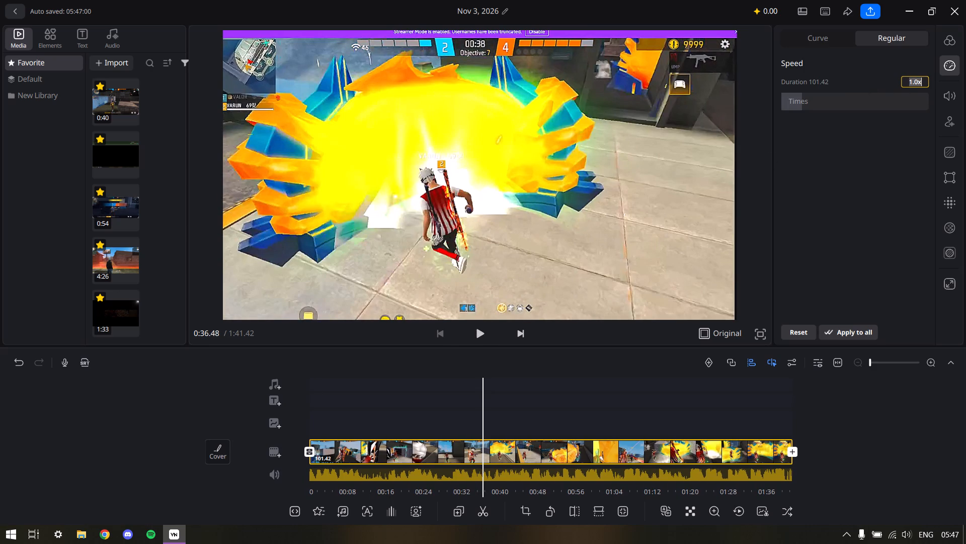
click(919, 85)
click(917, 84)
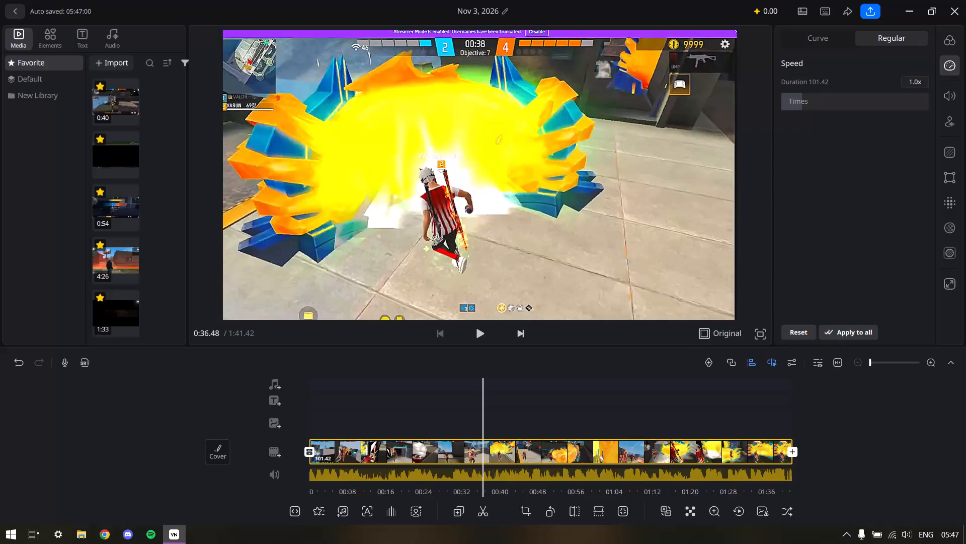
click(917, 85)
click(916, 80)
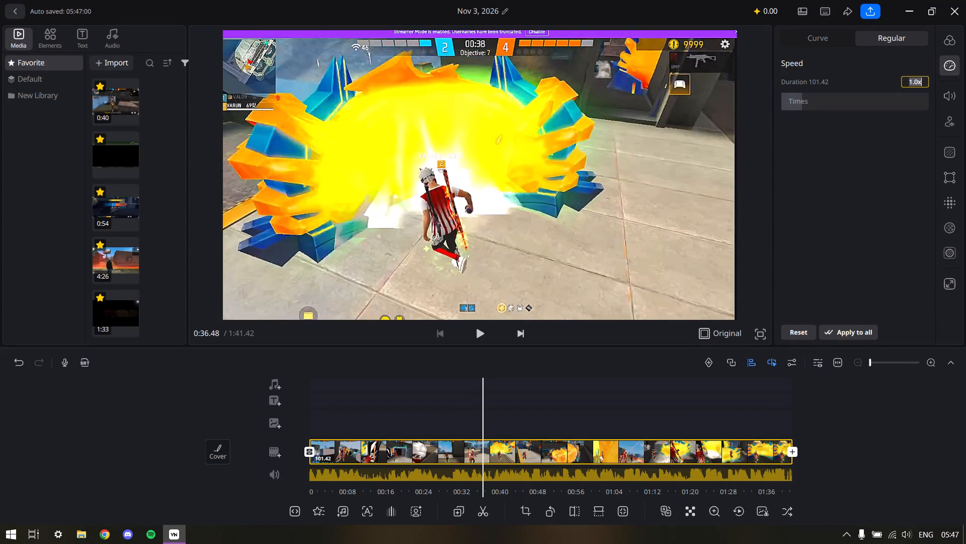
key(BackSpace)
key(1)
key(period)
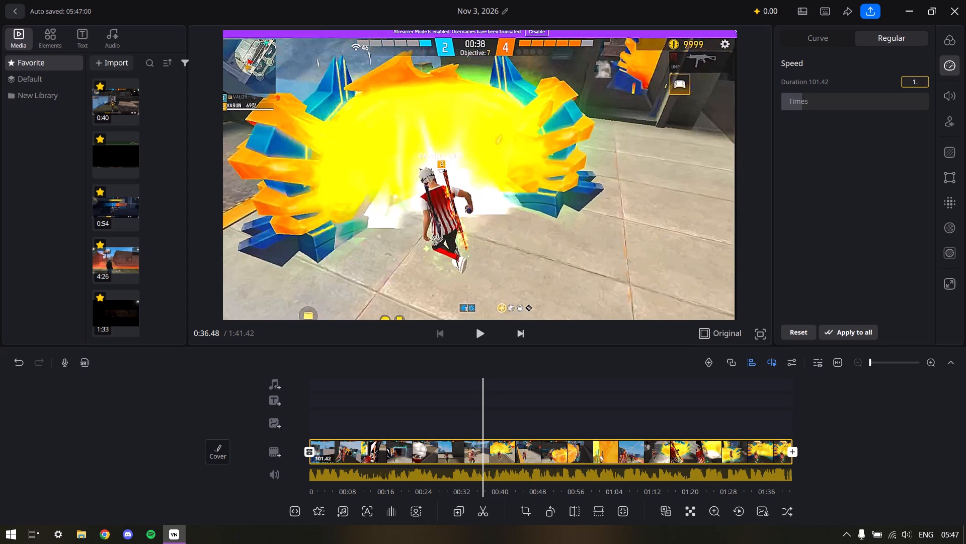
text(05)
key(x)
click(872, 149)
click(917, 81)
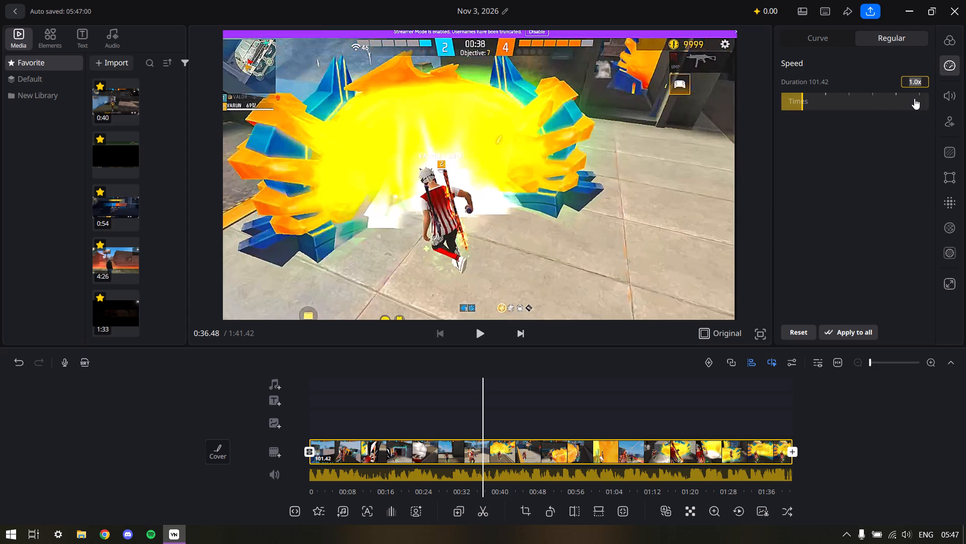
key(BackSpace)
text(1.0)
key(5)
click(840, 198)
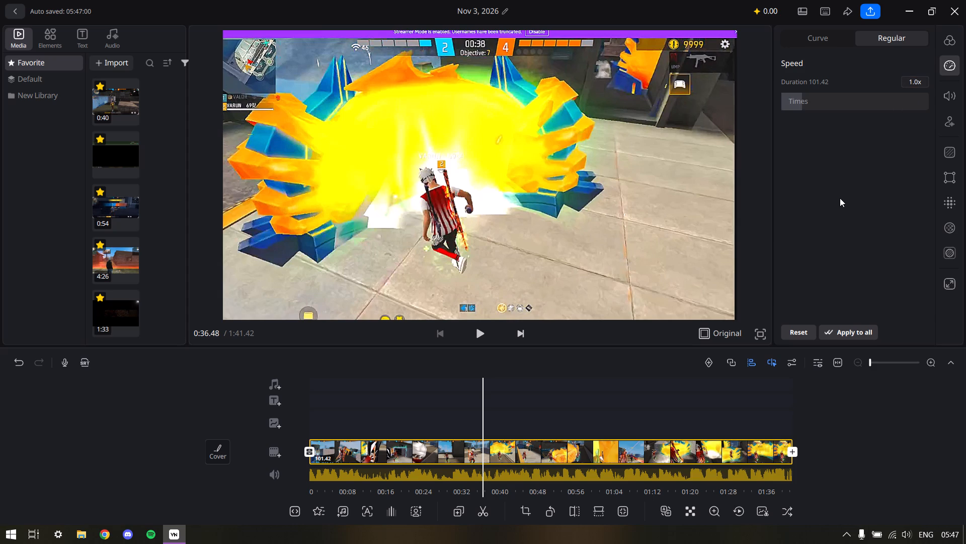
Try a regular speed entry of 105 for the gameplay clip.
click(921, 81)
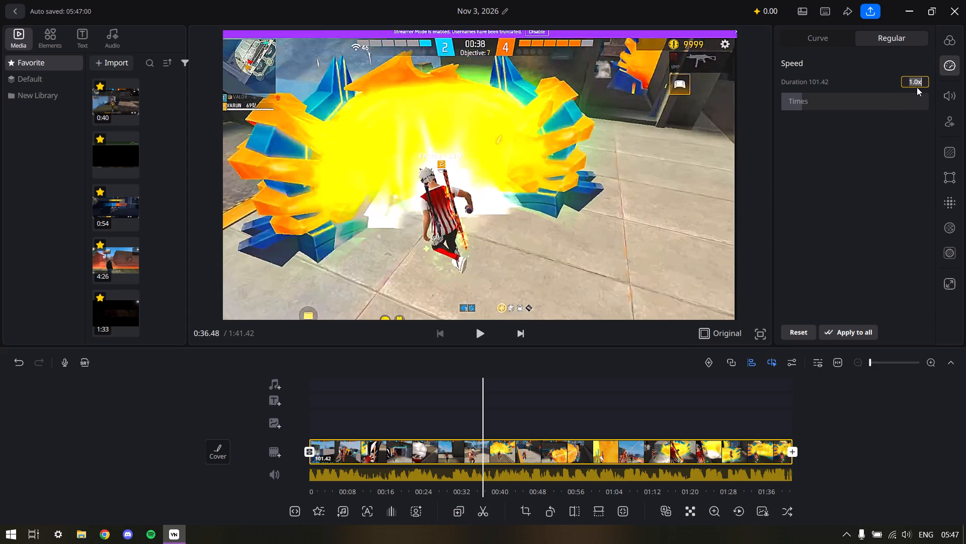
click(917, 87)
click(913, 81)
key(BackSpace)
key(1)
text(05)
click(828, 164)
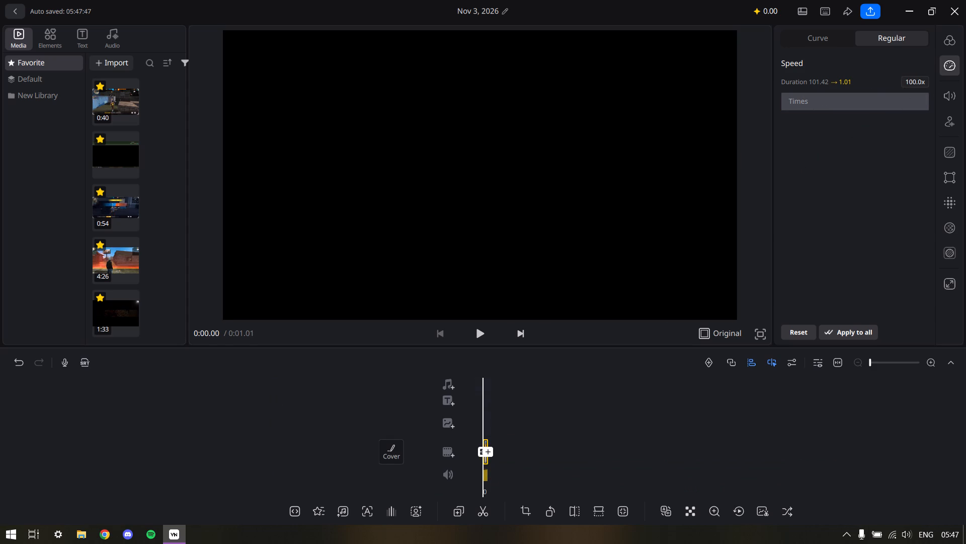
Bring the clip's regular speed back to 1.0x, trying 0.9x, 1.5x and 1.4x on the way.
drag(872, 97, 805, 113)
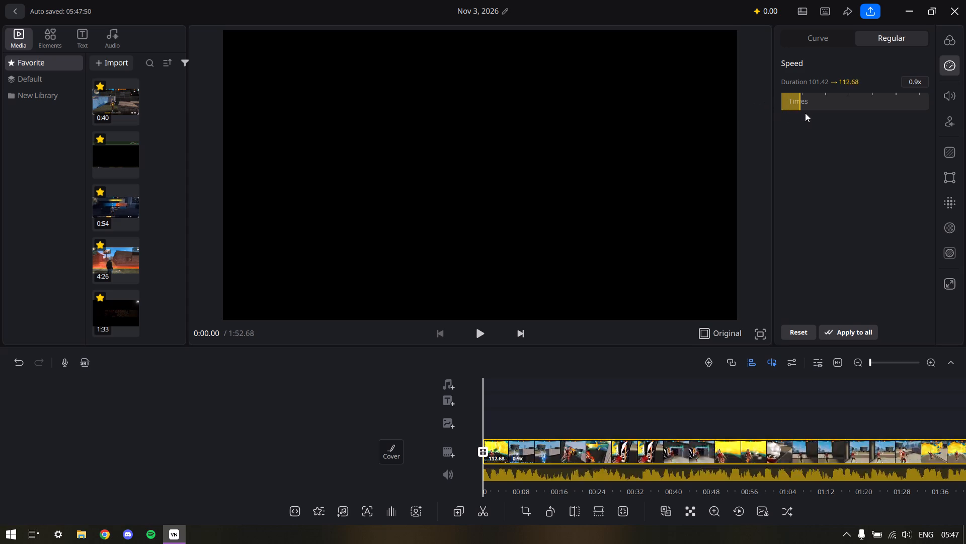
drag(805, 113, 815, 114)
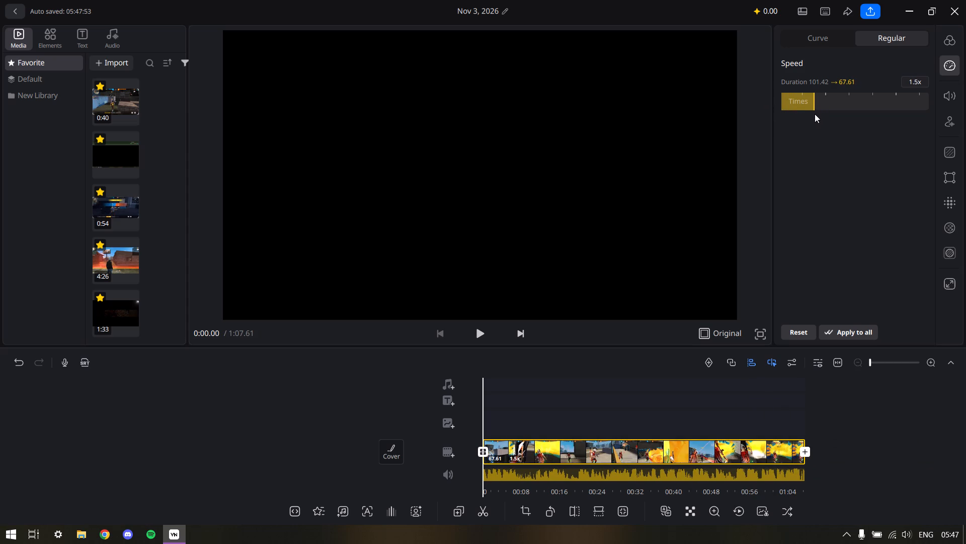
drag(815, 114, 810, 114)
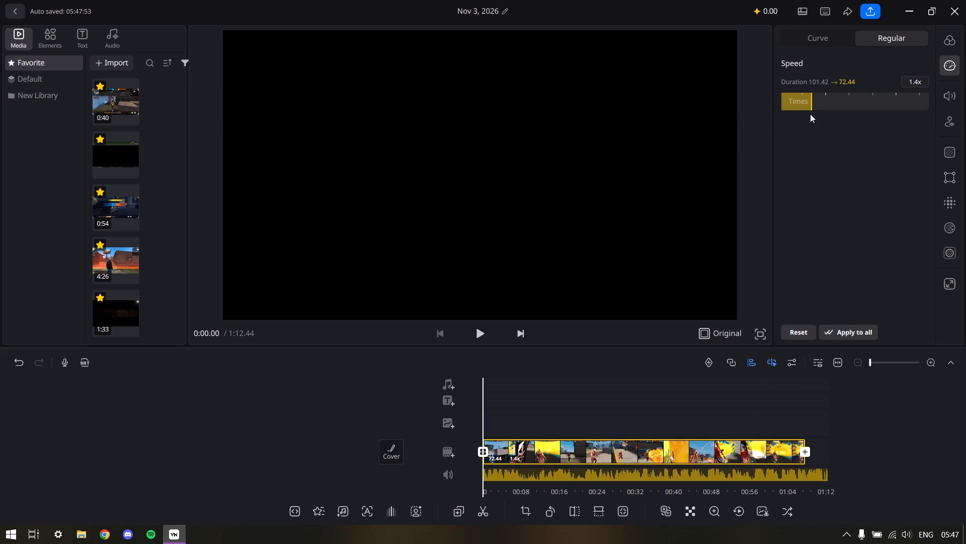
drag(810, 114, 803, 112)
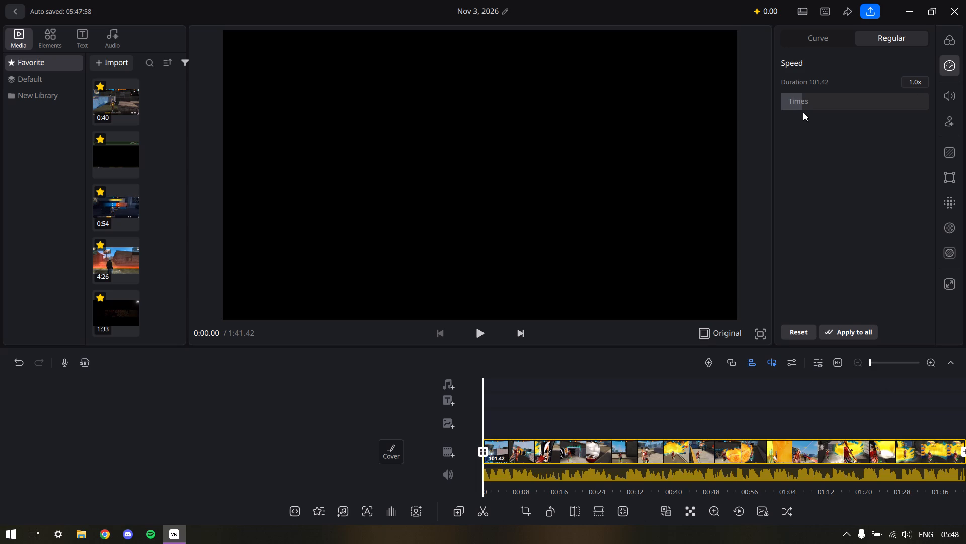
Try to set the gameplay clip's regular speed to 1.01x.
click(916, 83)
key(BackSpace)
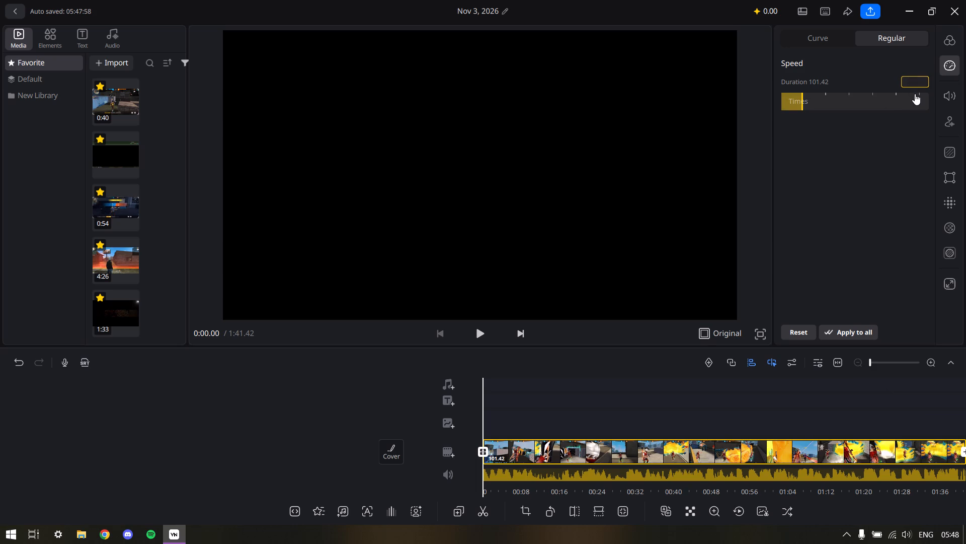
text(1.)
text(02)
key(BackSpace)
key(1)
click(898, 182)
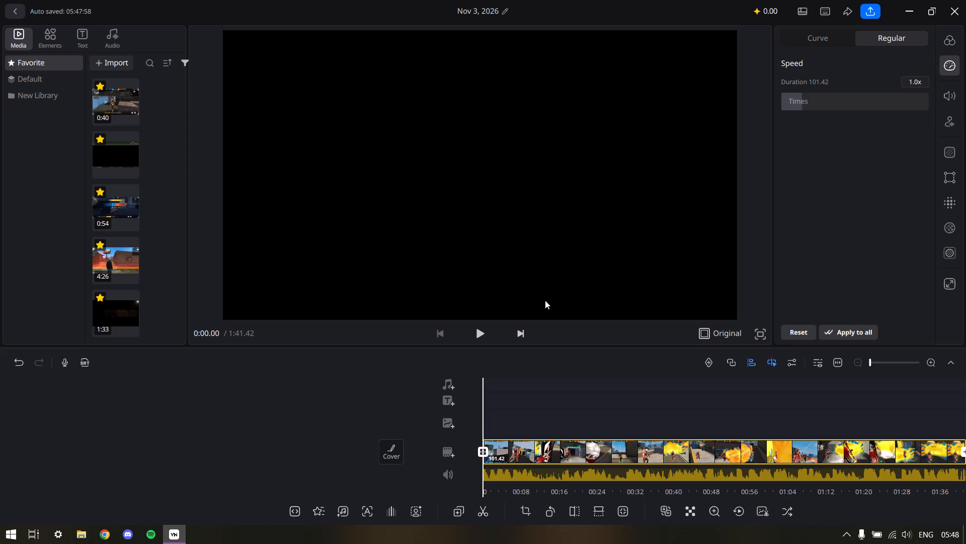
Play the gameplay clip from the start to check it, pausing at about 0:08.37.
click(472, 336)
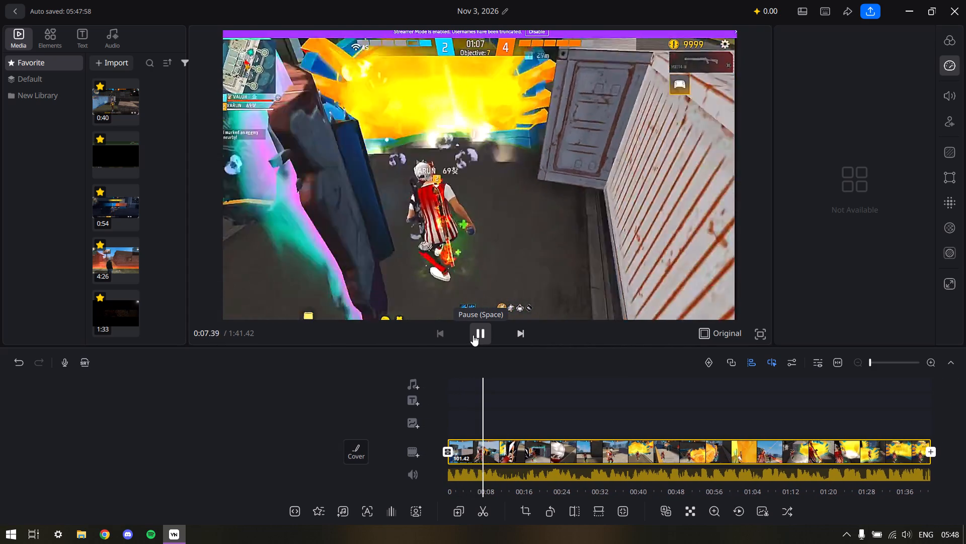
click(473, 334)
Show the hidden system tray icons in Windows.
click(845, 538)
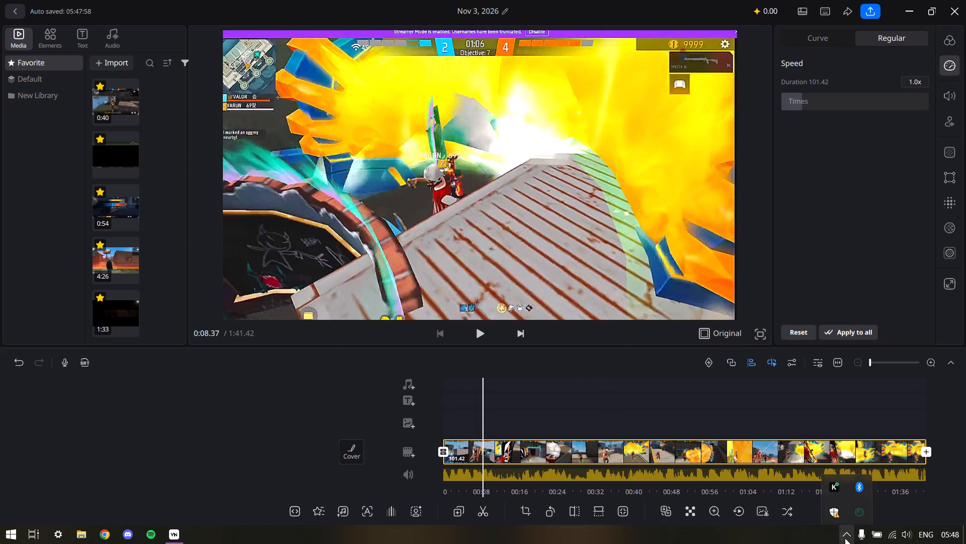
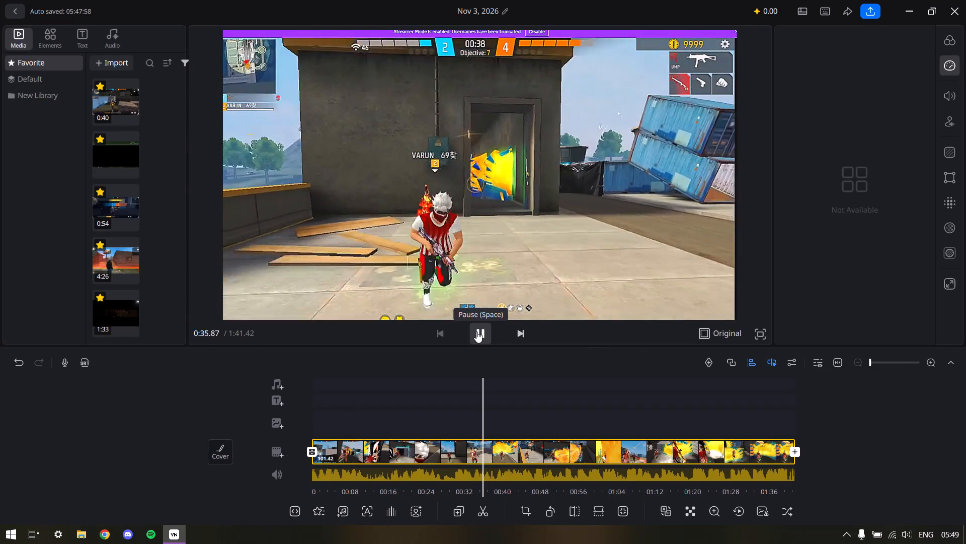
Pause the gameplay clip's playback at about 0:37.02.
click(477, 332)
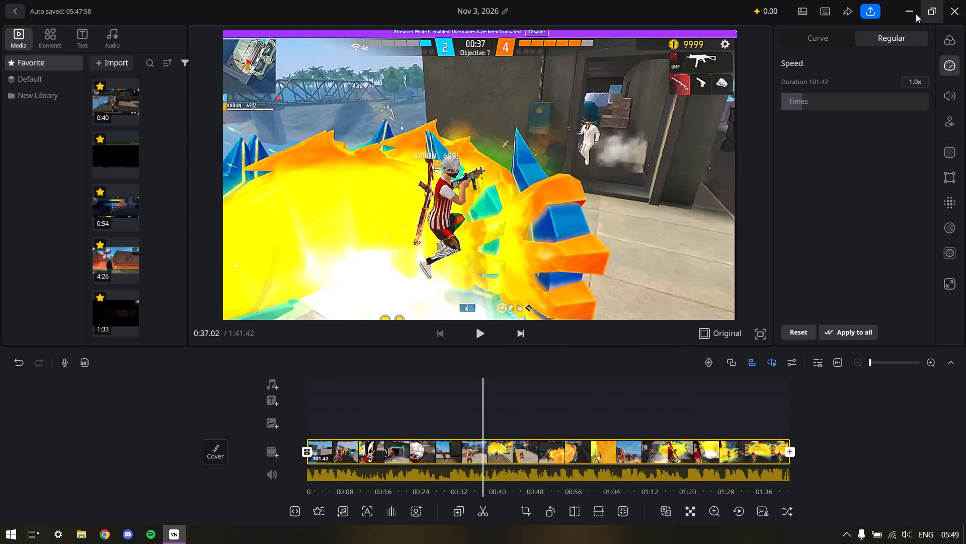
Minimise the video editor and open YouTube in Chrome from the desktop.
click(908, 10)
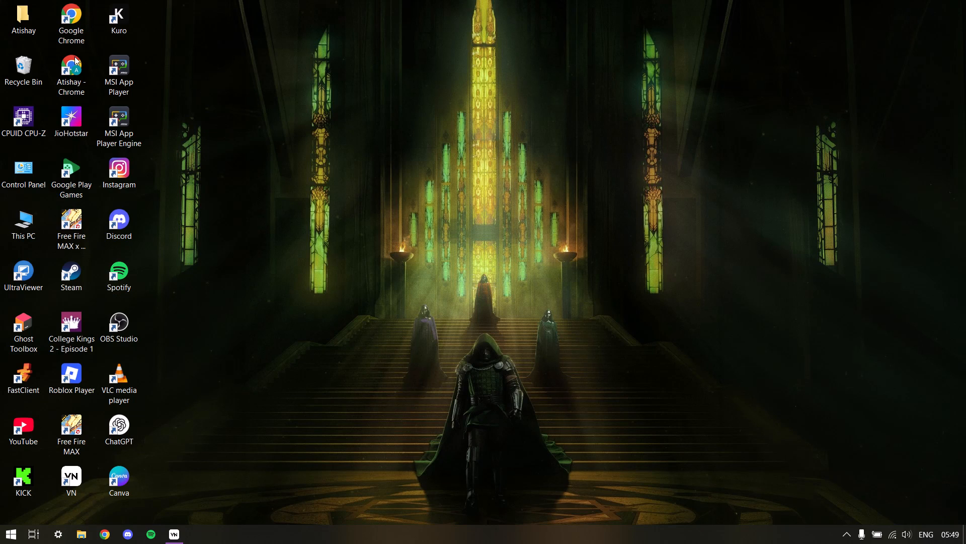
click(74, 56)
double_click(73, 58)
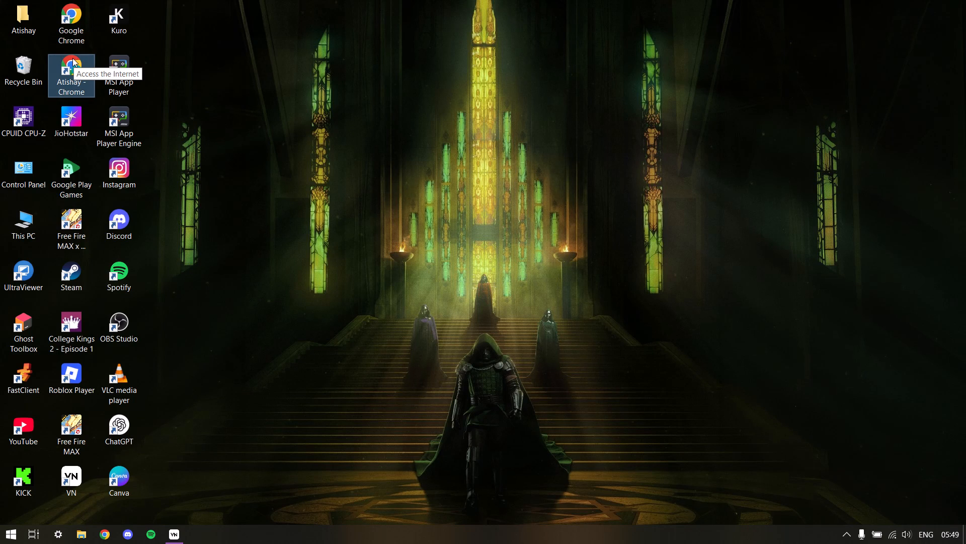
click(162, 378)
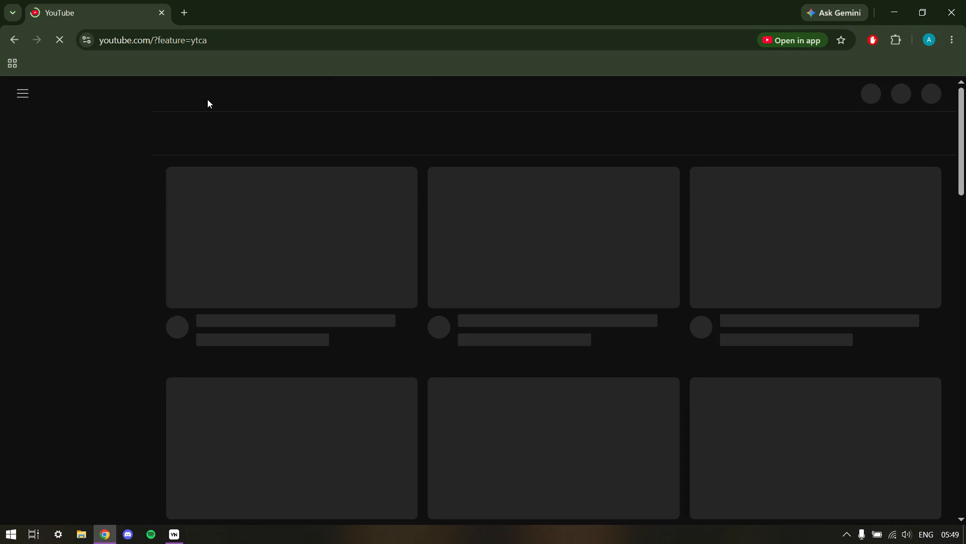
Search YouTube for "PC CASH MEME".
click(336, 92)
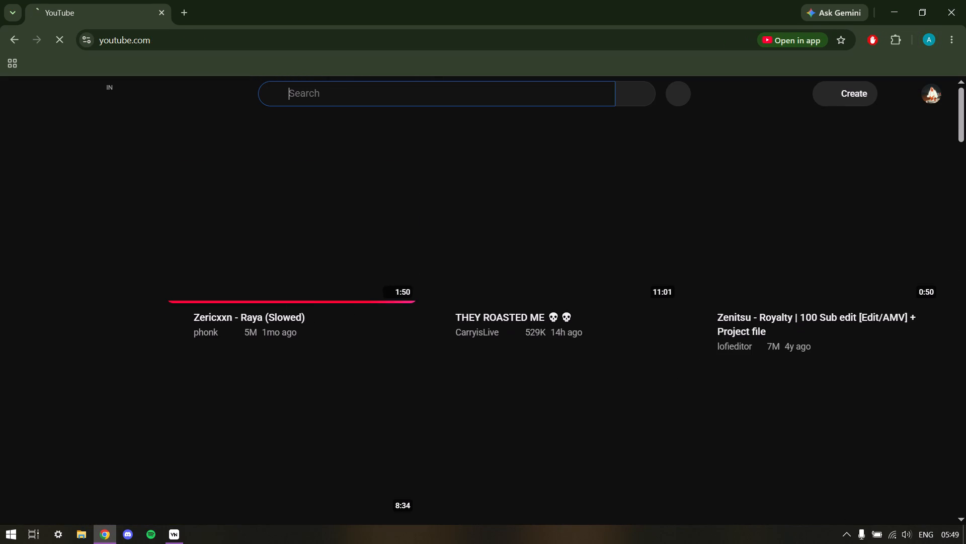
text(PC)
key(space)
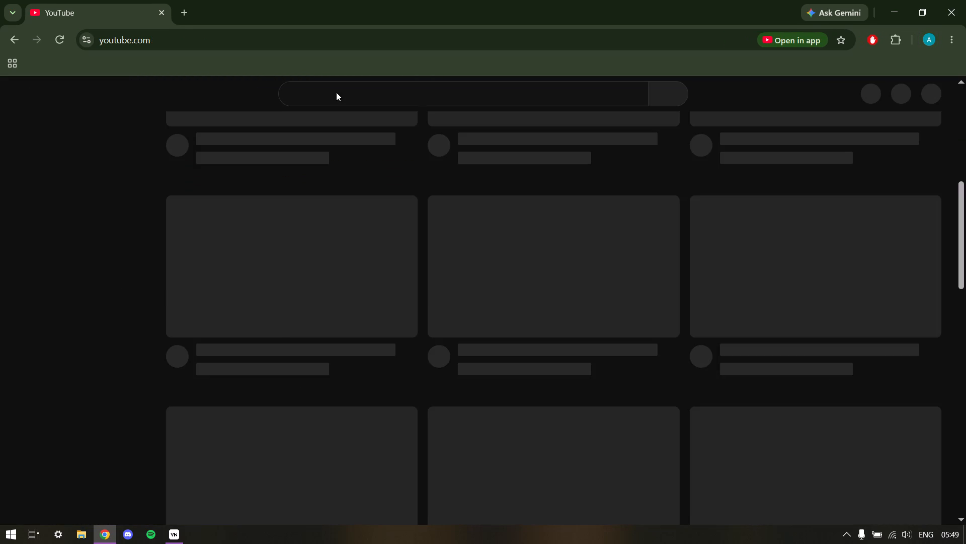
click(336, 92)
click(336, 95)
text(PC C)
text(ASH)
key(space)
text(MEM)
key(e)
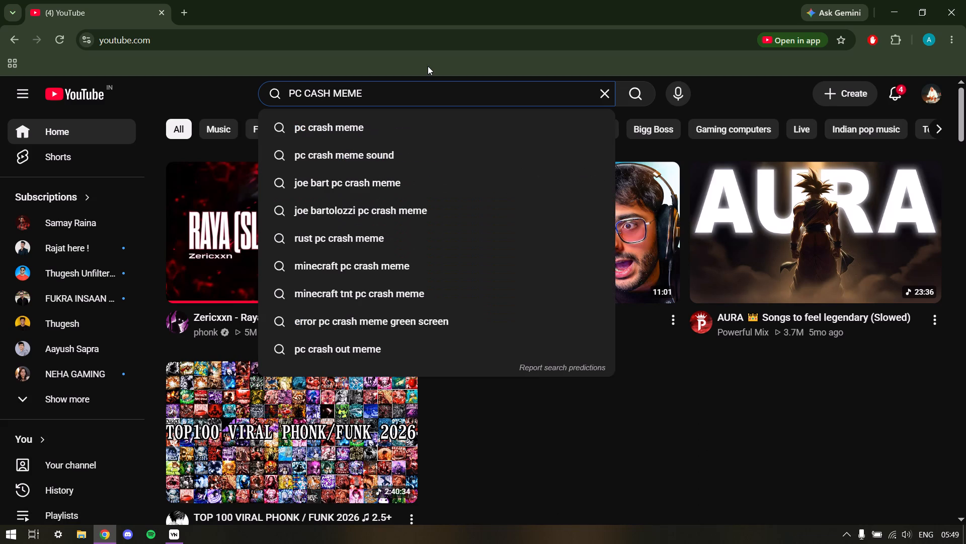
key(Return)
Look through the search results and Shorts for a suitable PC meme clip.
scroll(367, 137, down, 1)
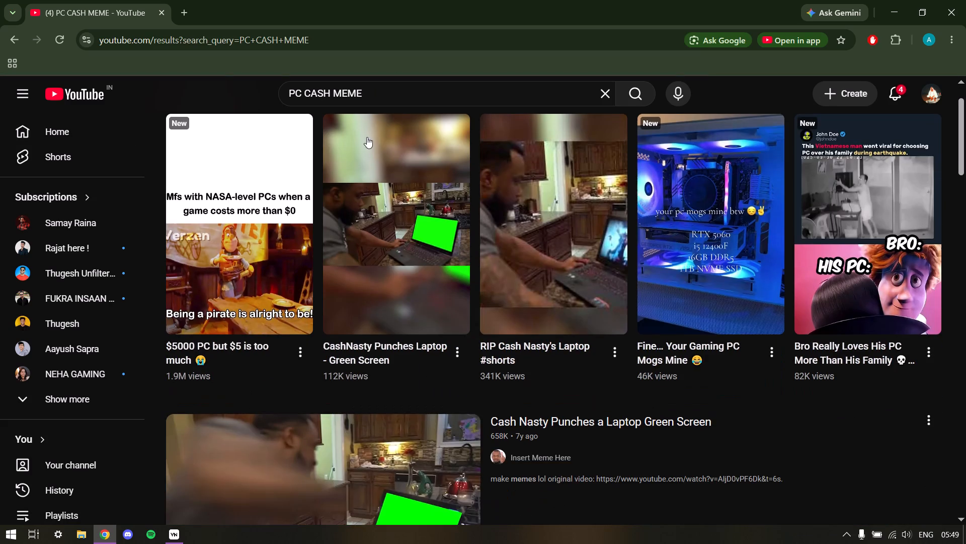
scroll(373, 145, down, 11)
scroll(373, 152, down, 19)
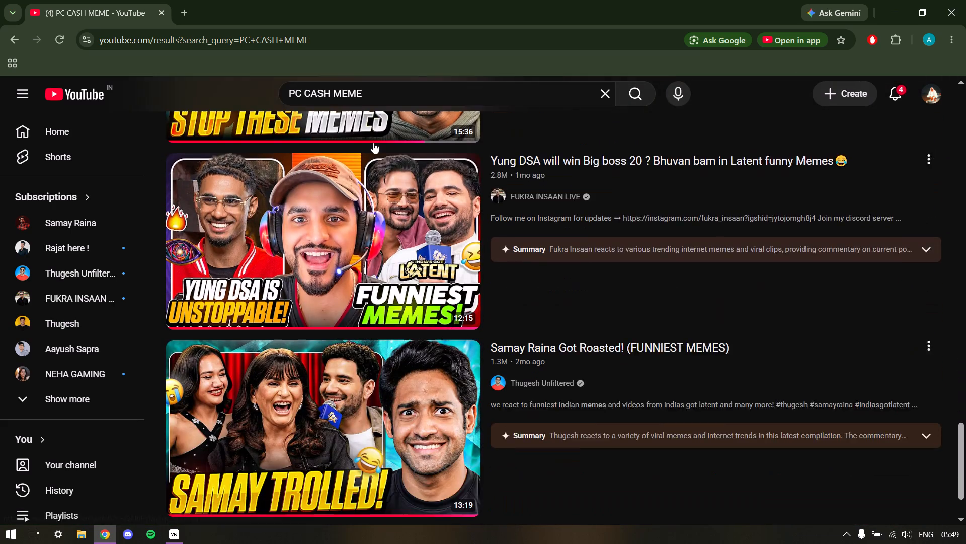
scroll(373, 143, down, 15)
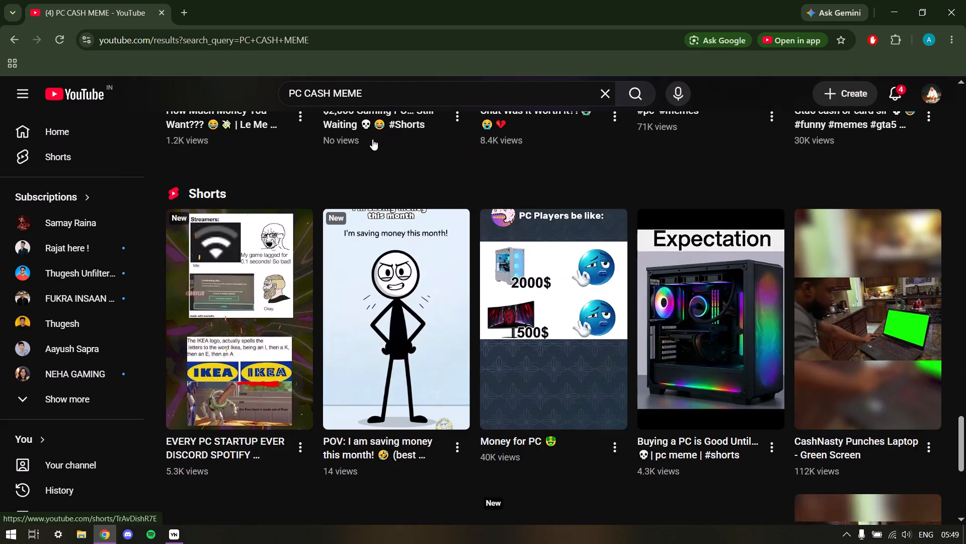
scroll(372, 139, down, 2)
Change the YouTube search to "PC DISTROY MEME" and run it.
click(332, 92)
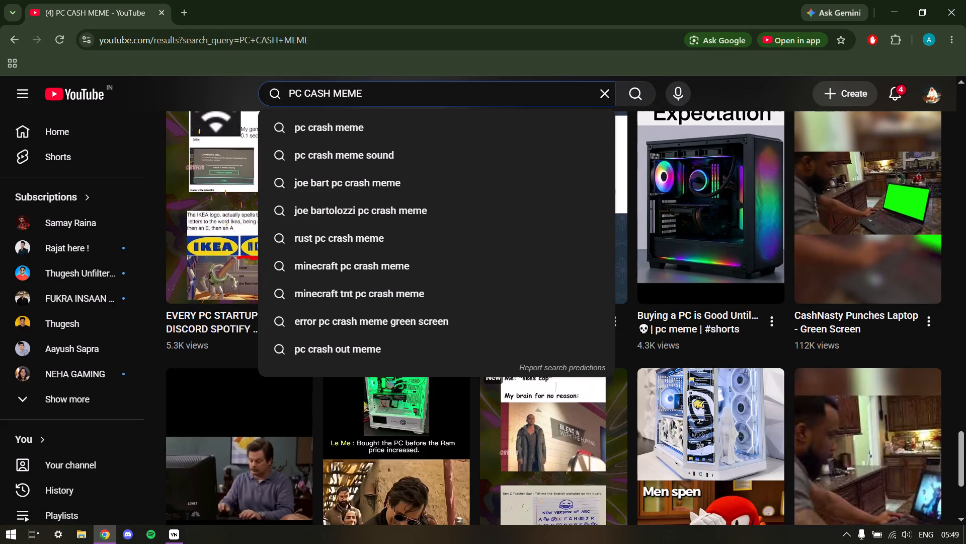
key(BackSpace)
key(BackSpace)
key(BackSpace)
key(BackSpace)
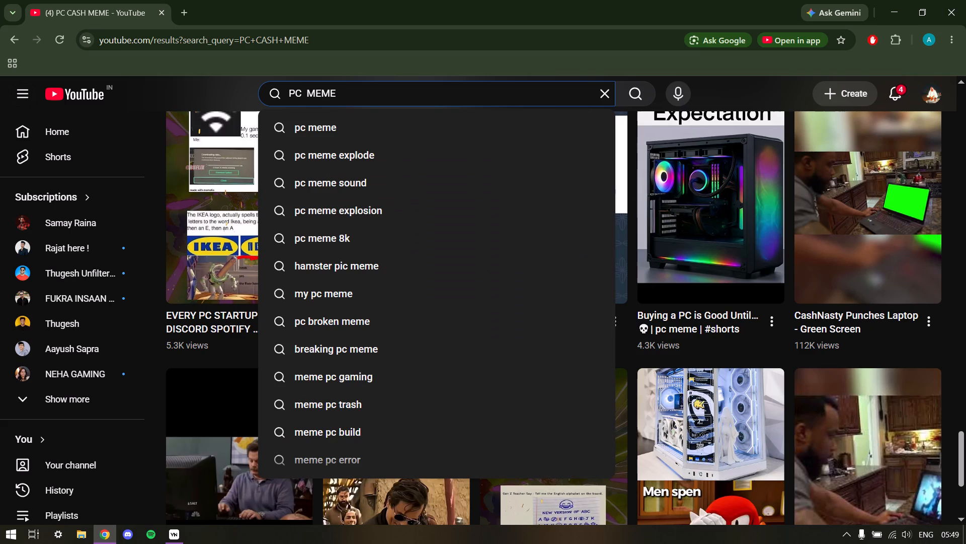
text(DIS)
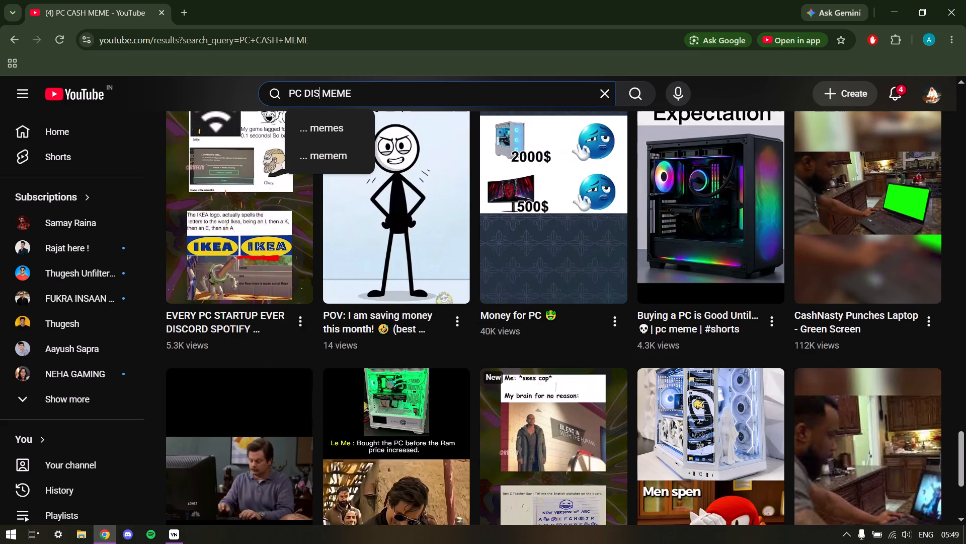
key(t)
text(ROY)
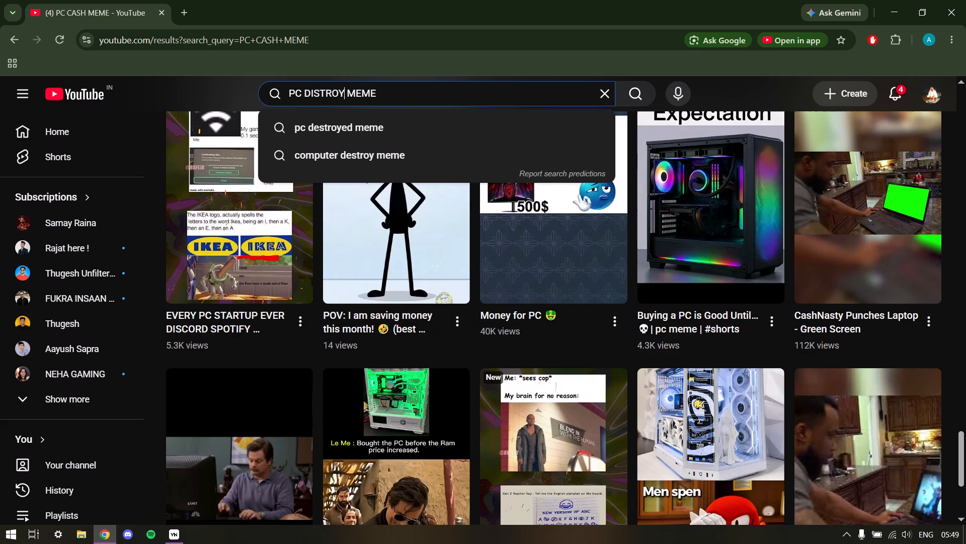
key(Return)
Preview the "Man destroys computer" video with sound, watch it on its own page, and return to the results.
scroll(423, 188, down, 3)
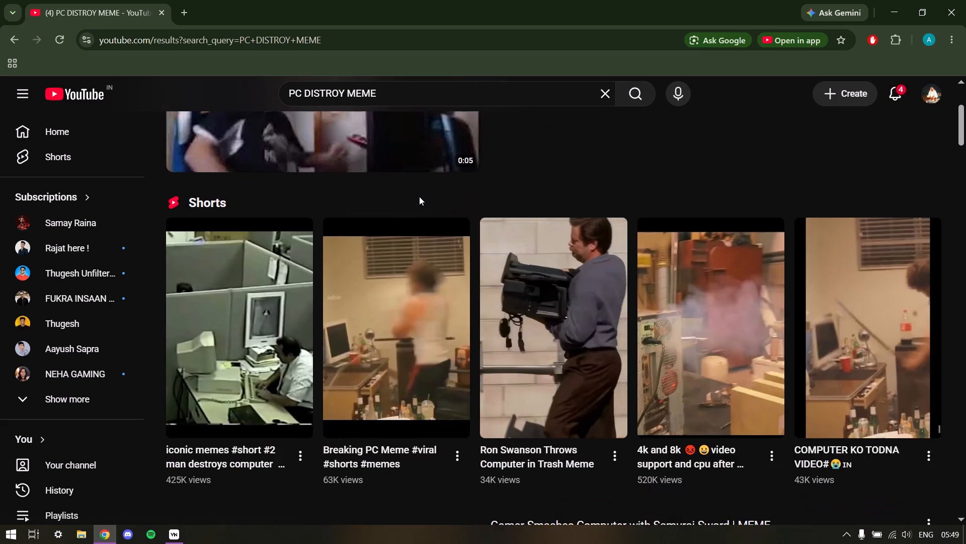
scroll(415, 197, up, 2)
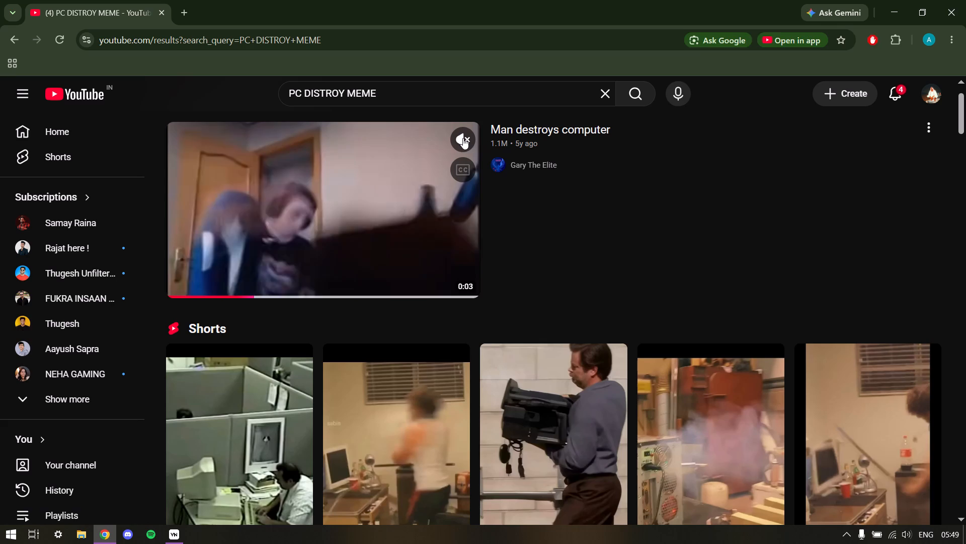
click(462, 138)
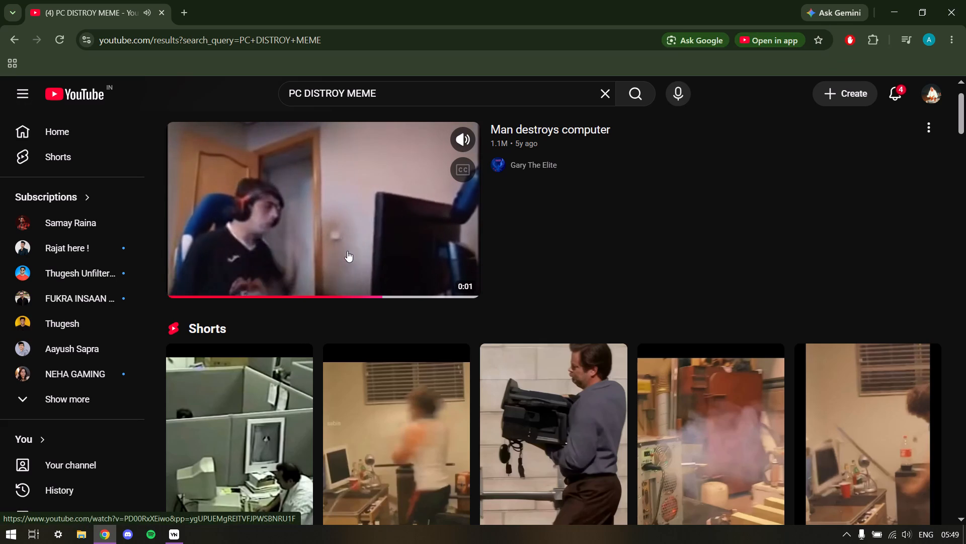
click(347, 251)
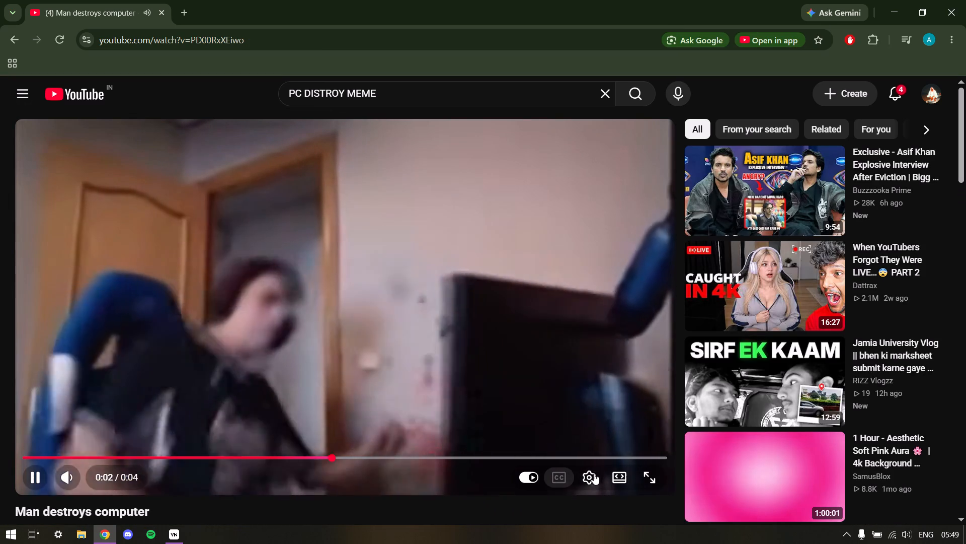
click(364, 358)
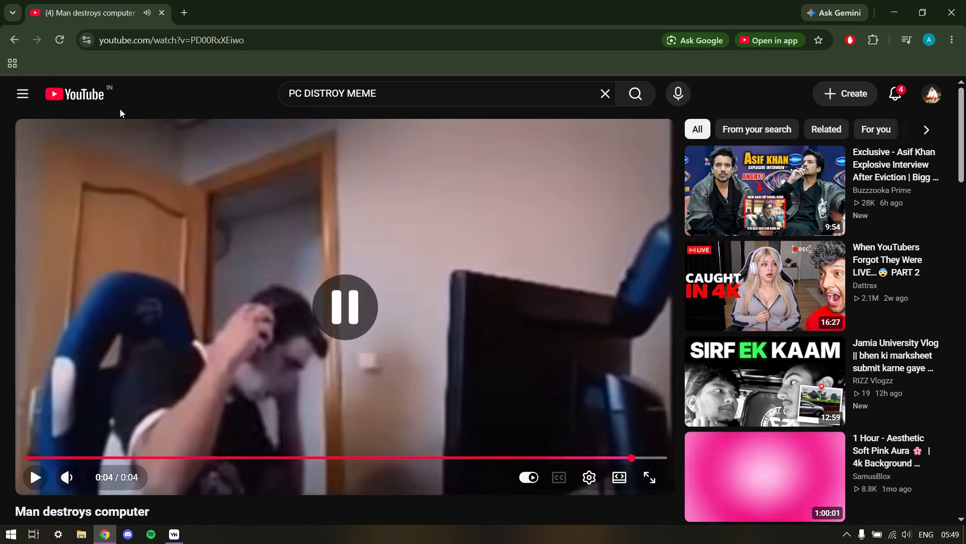
click(12, 47)
Watch the "Gamer Smashes Computer with Samurai Sword | MEME" video and return to the results.
scroll(477, 276, down, 8)
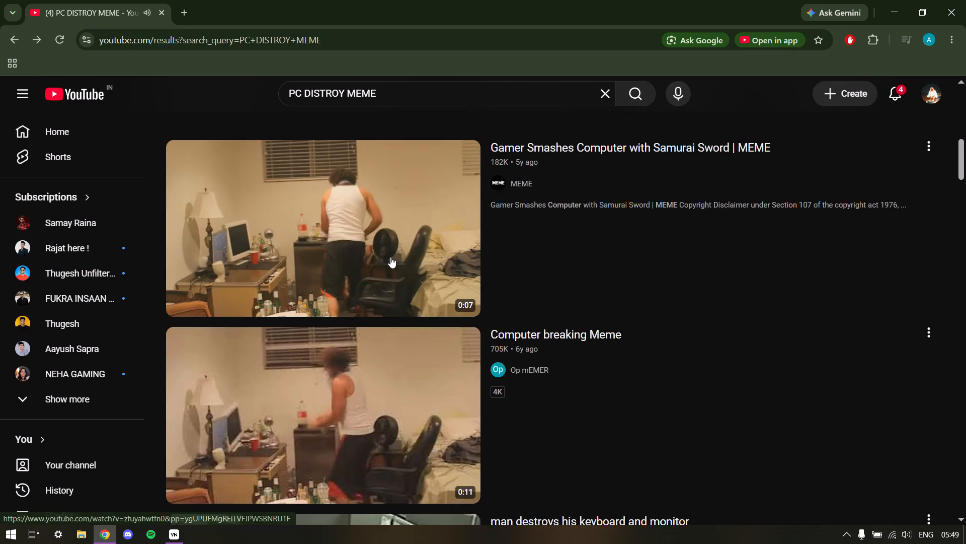
click(390, 257)
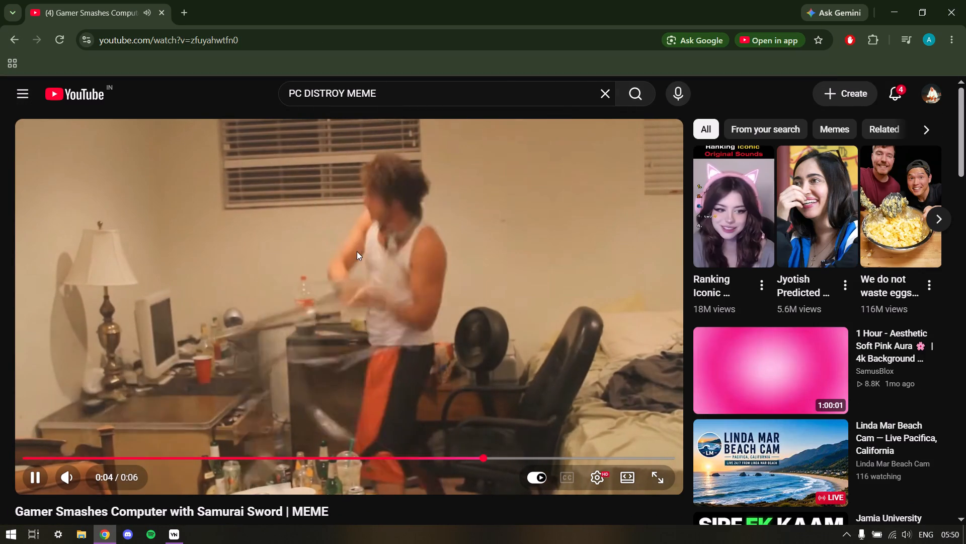
scroll(357, 251, down, 1)
scroll(376, 259, up, 1)
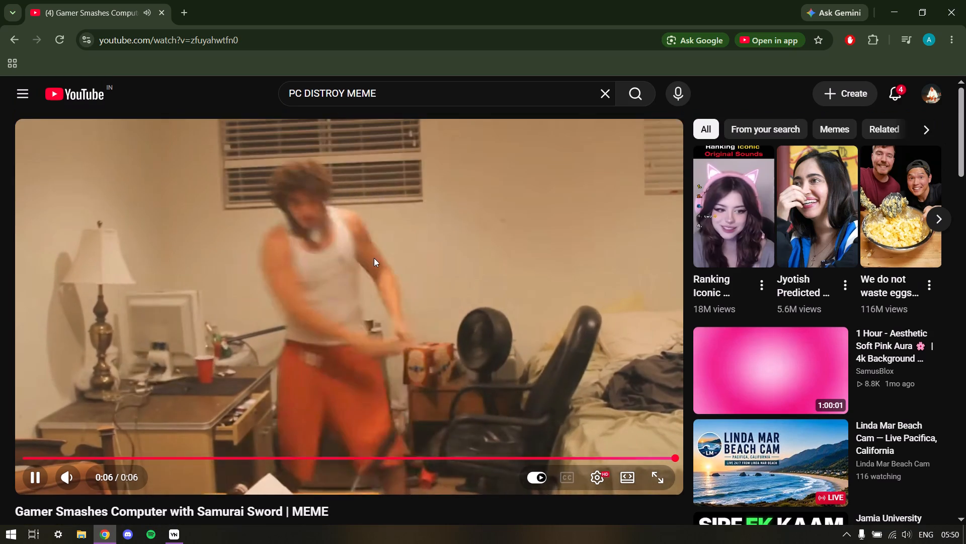
scroll(374, 258, up, 1)
click(12, 35)
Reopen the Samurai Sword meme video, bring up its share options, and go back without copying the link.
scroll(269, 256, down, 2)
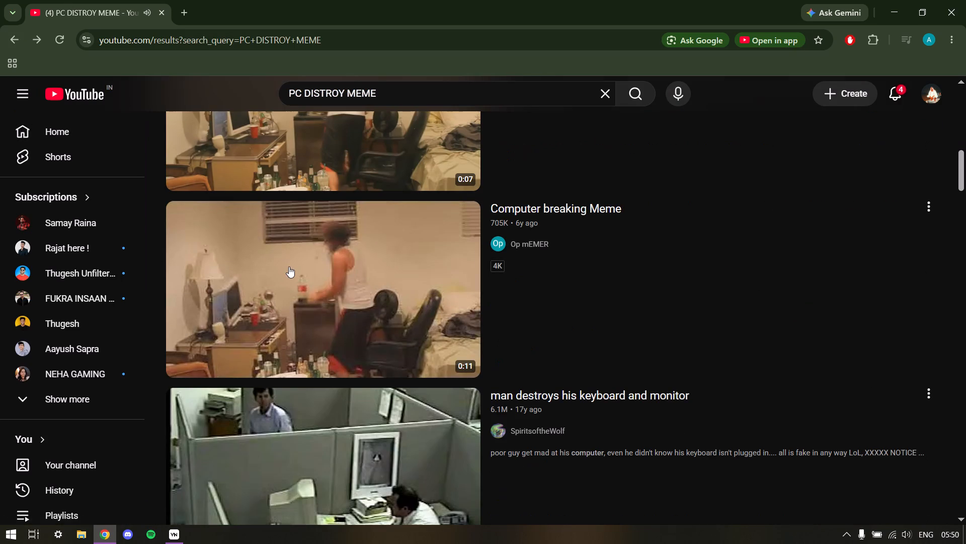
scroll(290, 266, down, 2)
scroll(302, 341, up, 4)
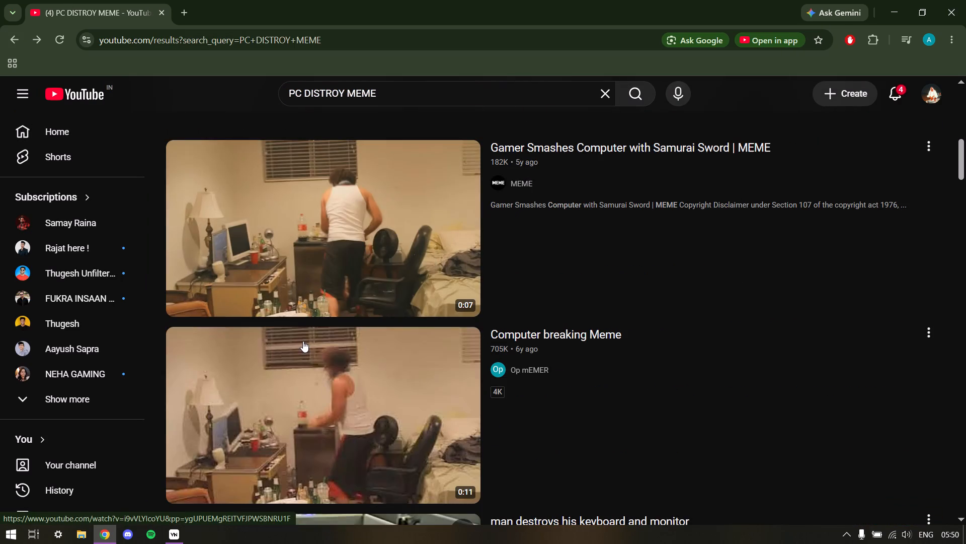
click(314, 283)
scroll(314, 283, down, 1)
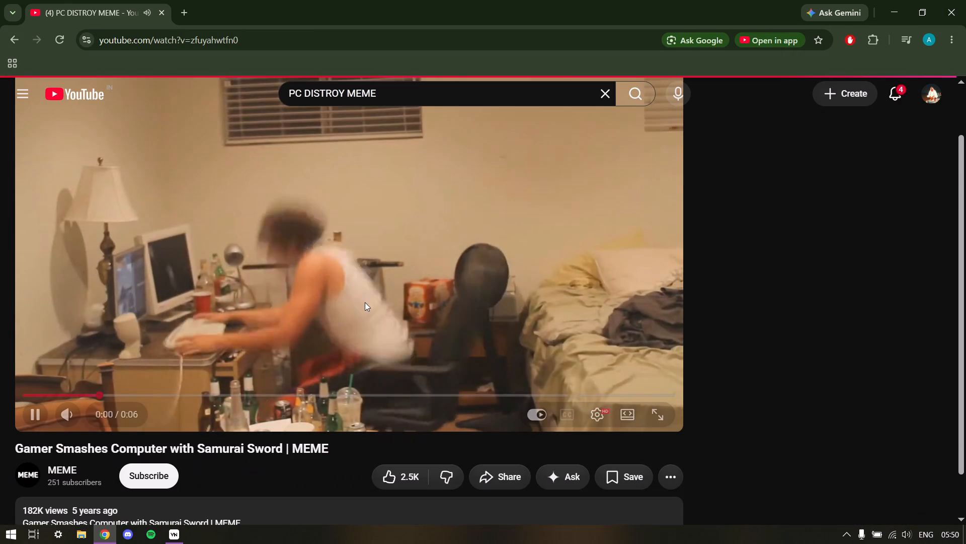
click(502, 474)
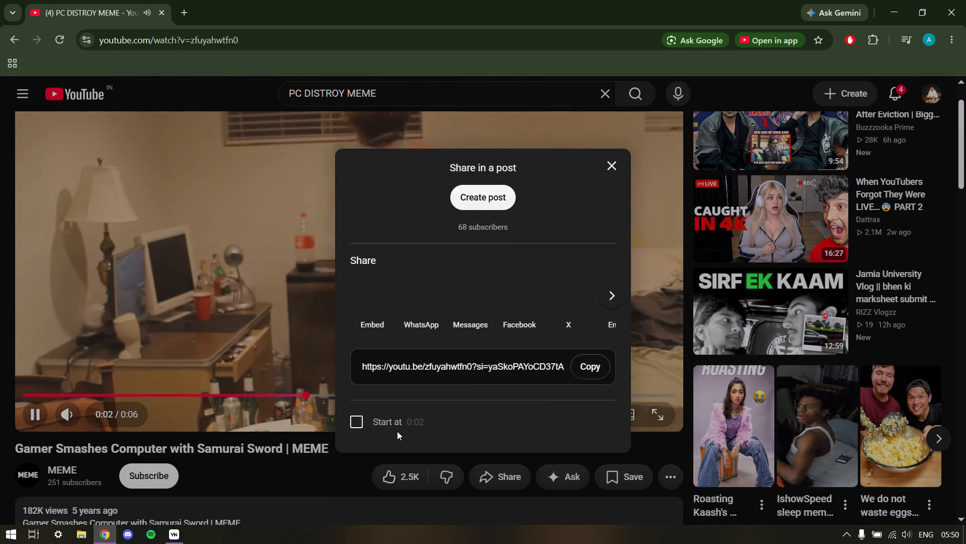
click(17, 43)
Watch the "Man destroys computer" video again and return to the results.
scroll(276, 229, up, 7)
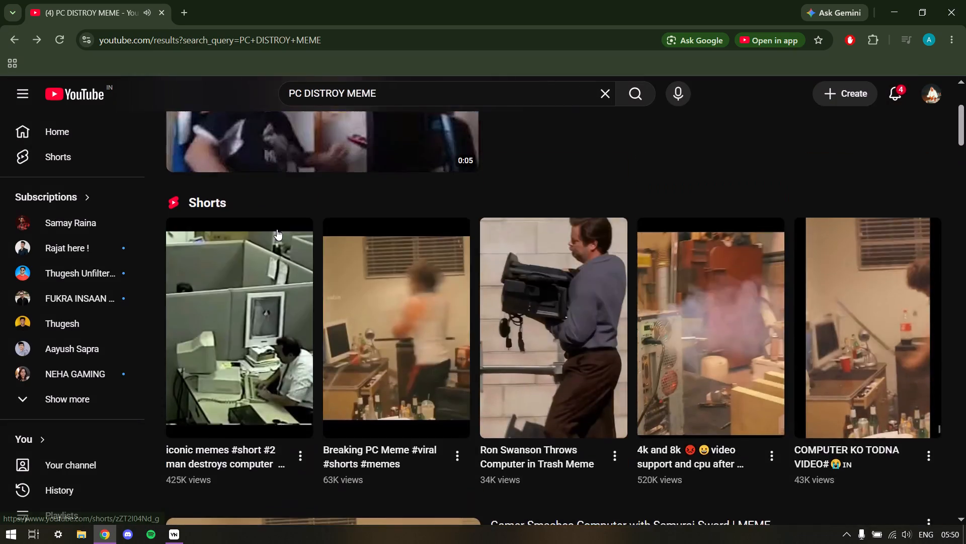
scroll(277, 229, up, 4)
click(281, 229)
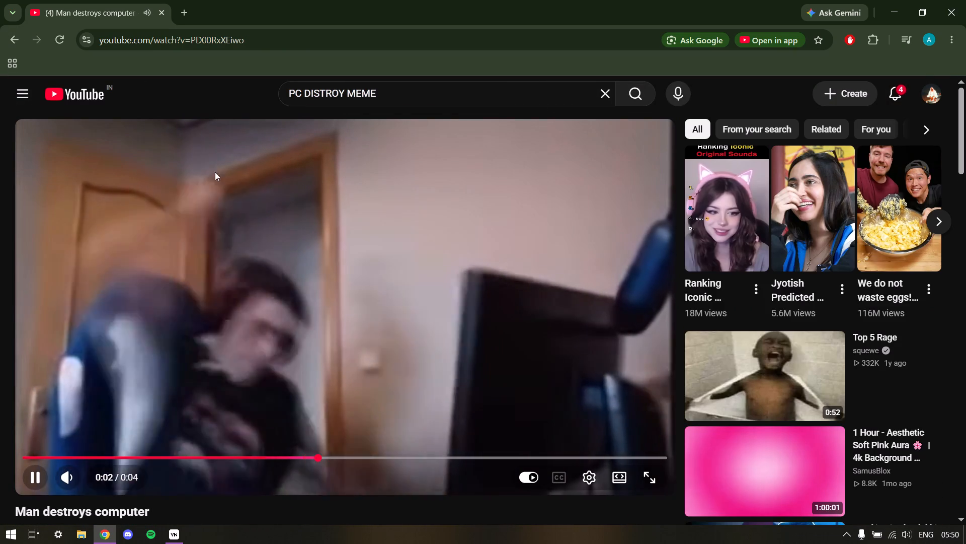
click(14, 45)
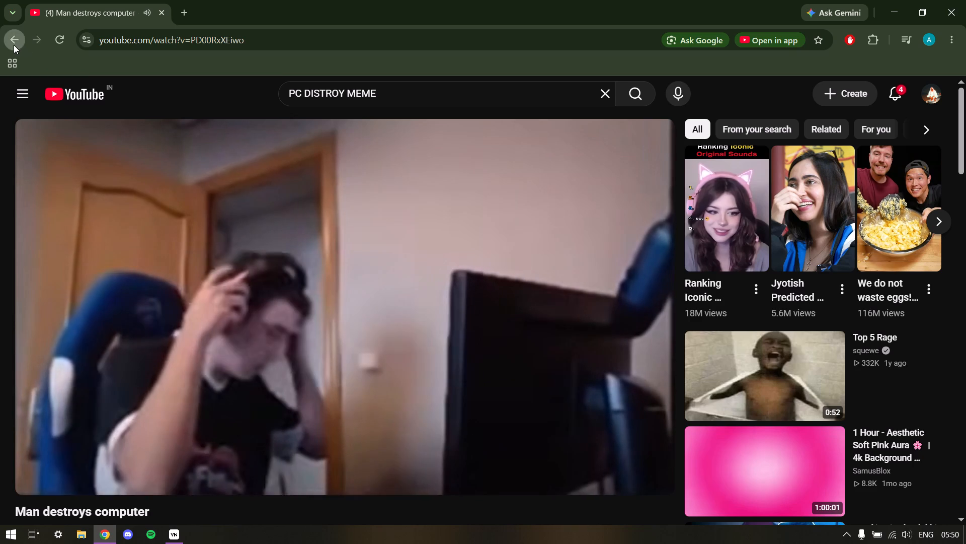
Copy the share link of "Gamer Smashes Computer with Samurai Sword | MEME" from the search results.
scroll(435, 422, down, 9)
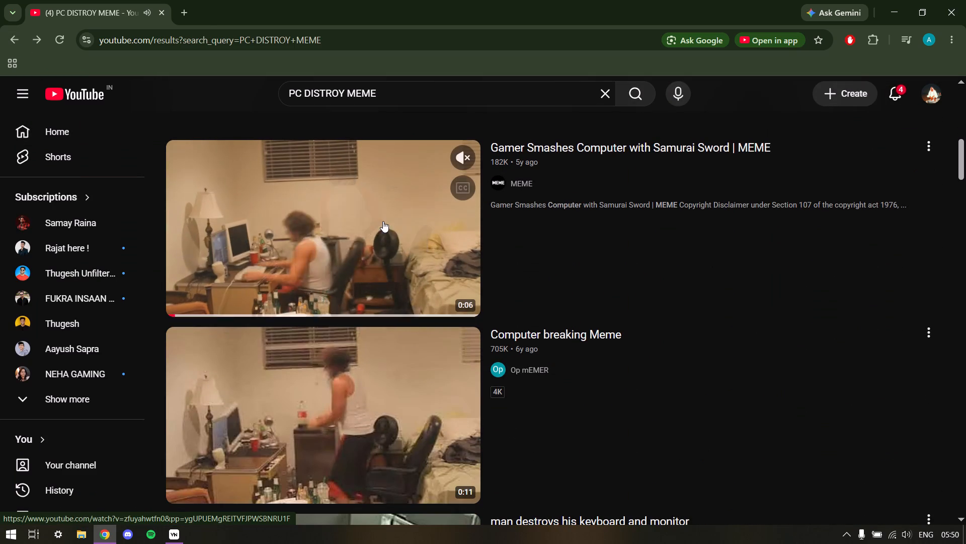
click(923, 143)
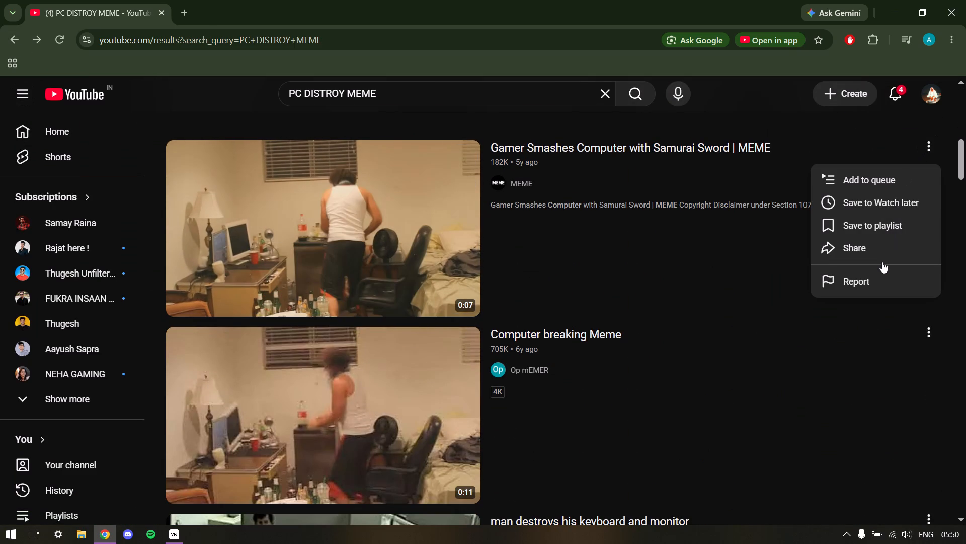
click(879, 253)
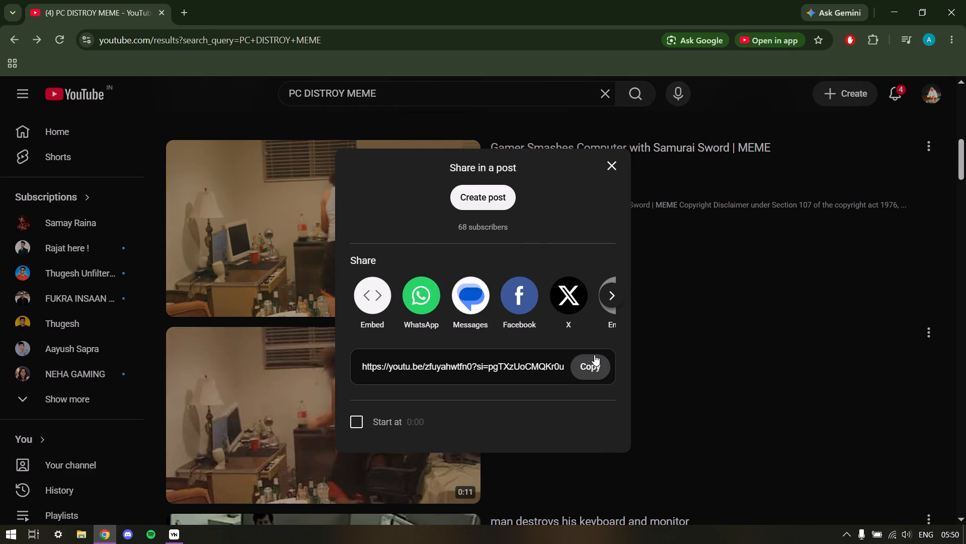
click(594, 355)
click(613, 172)
Search Google in a new tab for "mp4 song download", reusing the earlier search suggestion.
click(178, 3)
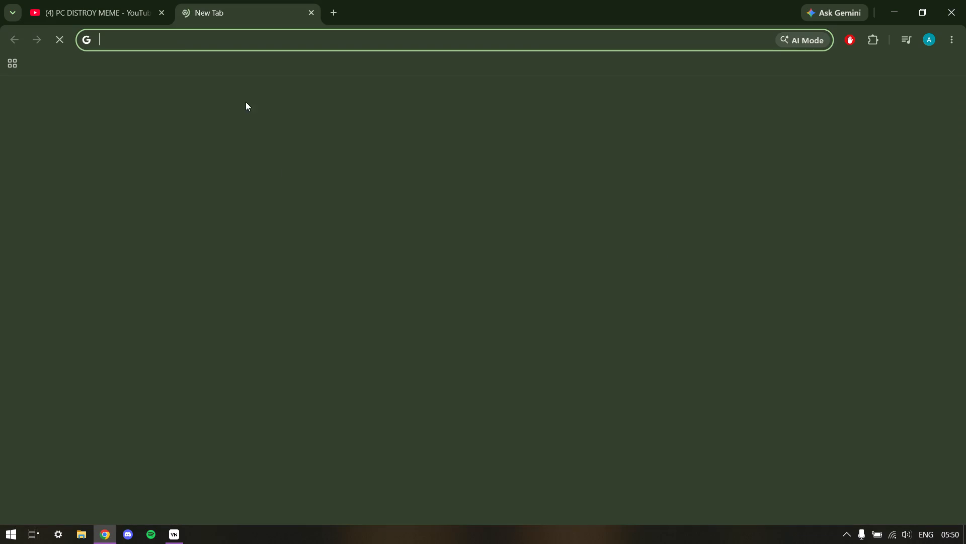
click(332, 260)
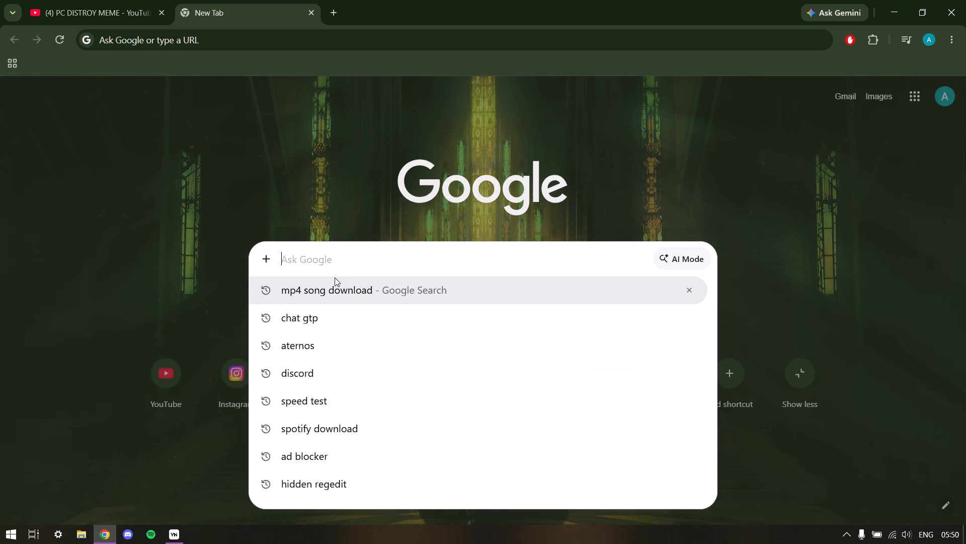
click(335, 278)
scroll(231, 219, down, 6)
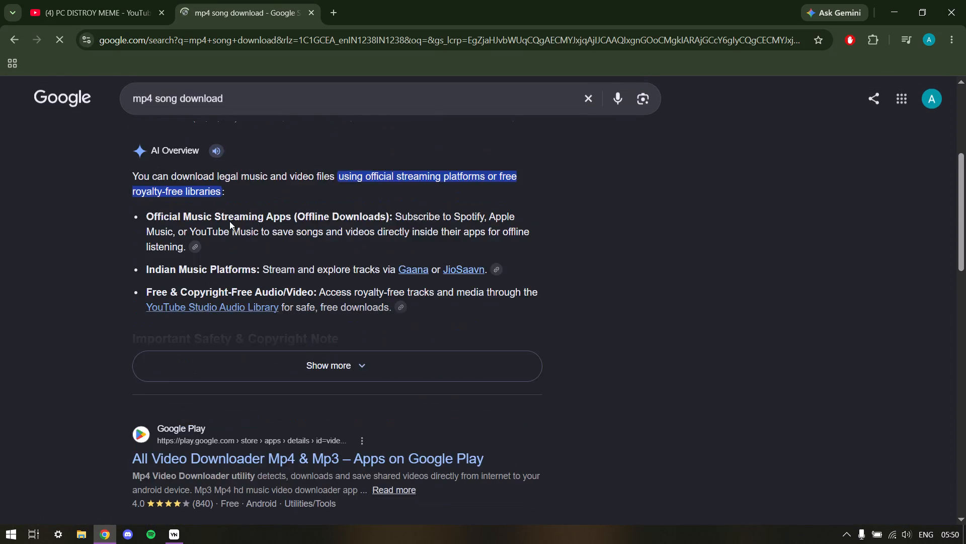
Open the MP4Juice online downloader from the results and search it with the copied YouTube link.
scroll(229, 221, down, 3)
click(226, 259)
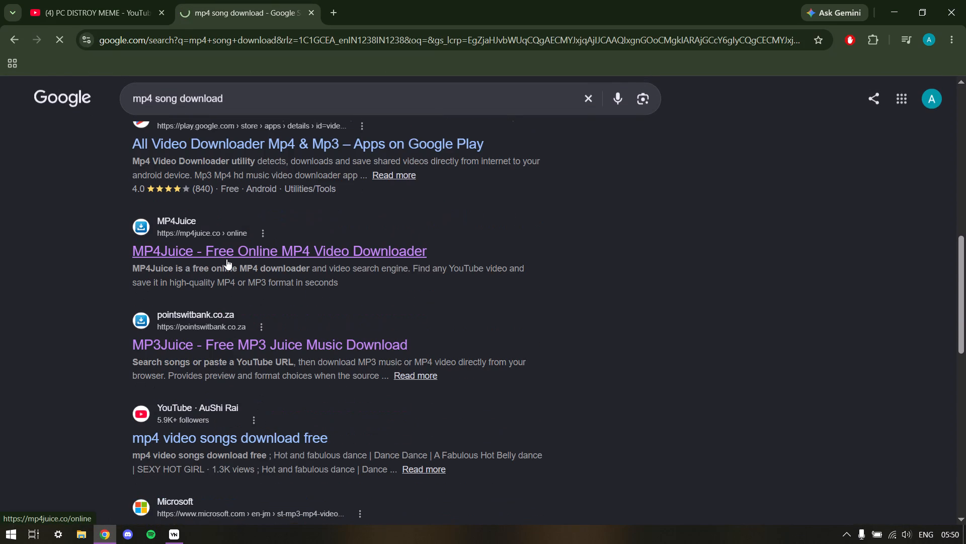
click(261, 220)
key(ctrl+v)
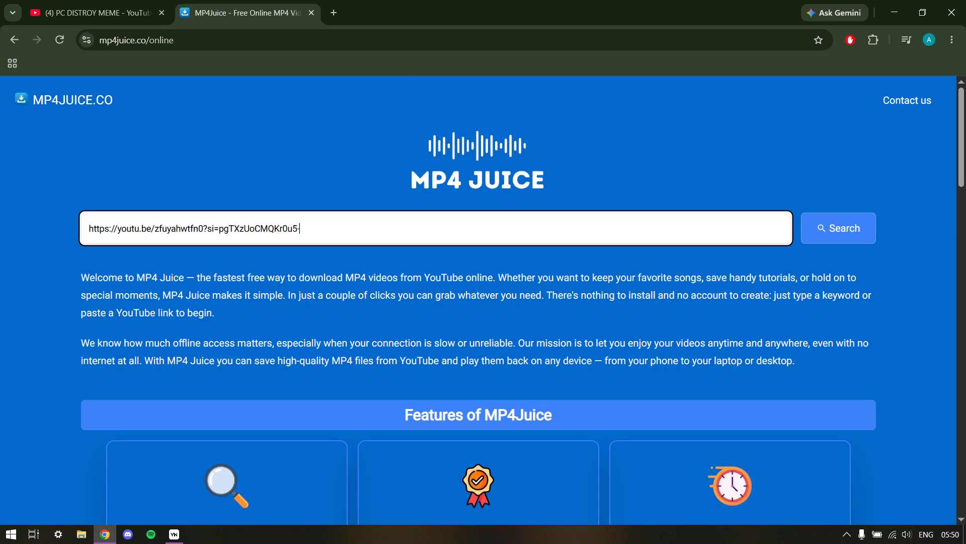
click(838, 215)
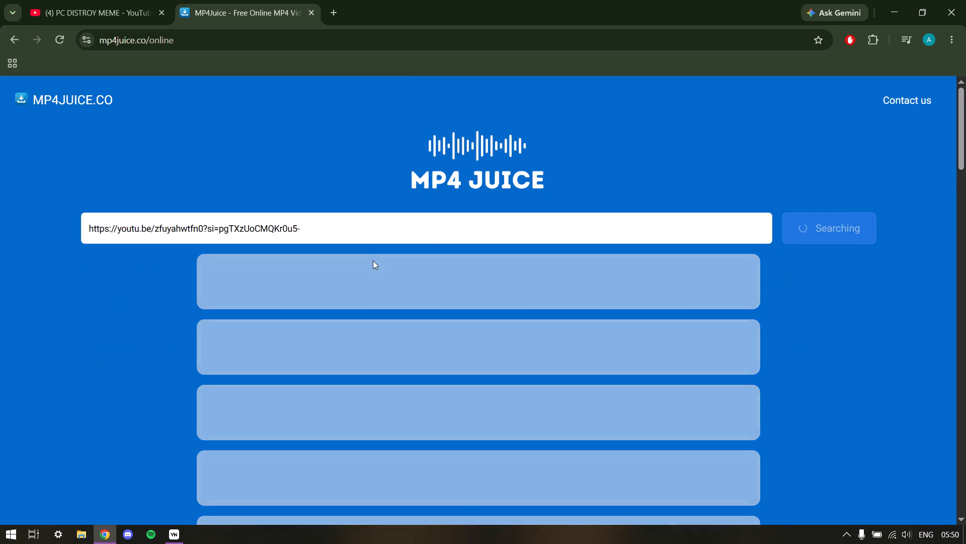
Download "Gamer Smashes Computer with Samurai Sword | MEME" as MP4 using the Fast Download option.
scroll(373, 261, down, 1)
click(267, 239)
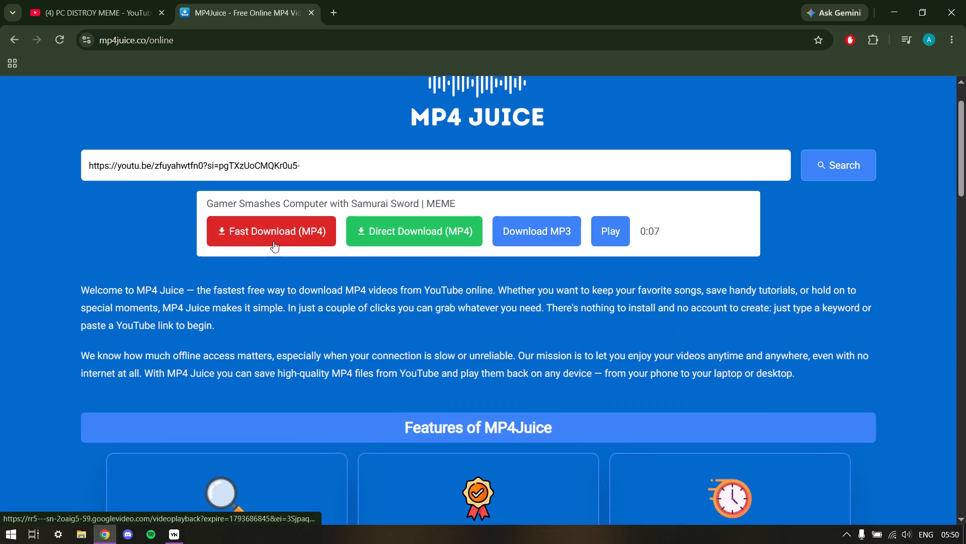
click(274, 240)
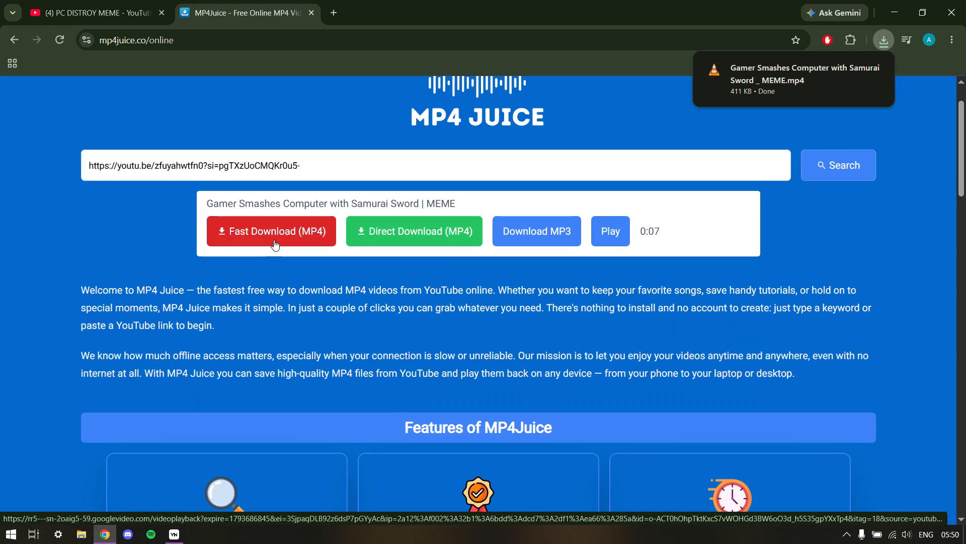
Play the downloaded Samurai Sword meme clip in VLC from the download history, watch it again, and close the player.
key(ctrl+j)
click(395, 179)
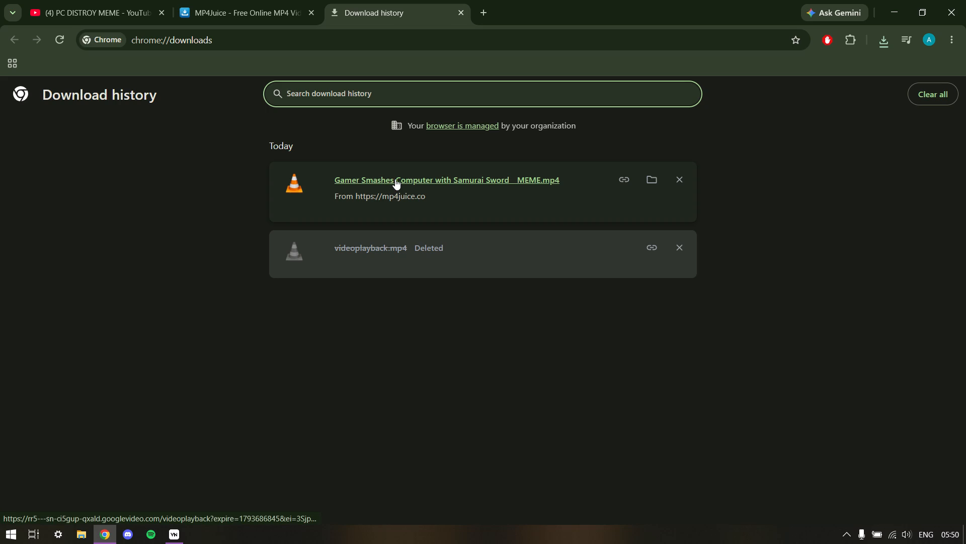
click(965, 0)
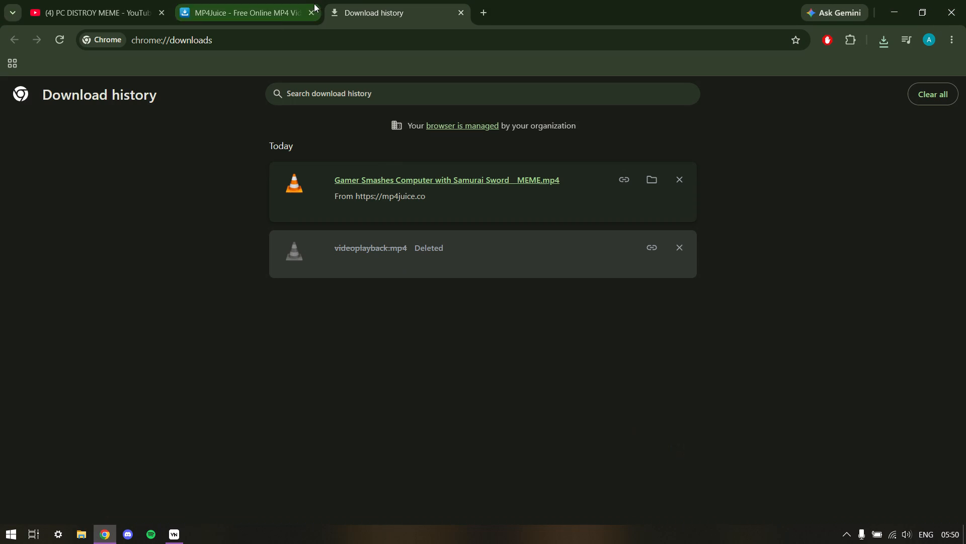
click(406, 184)
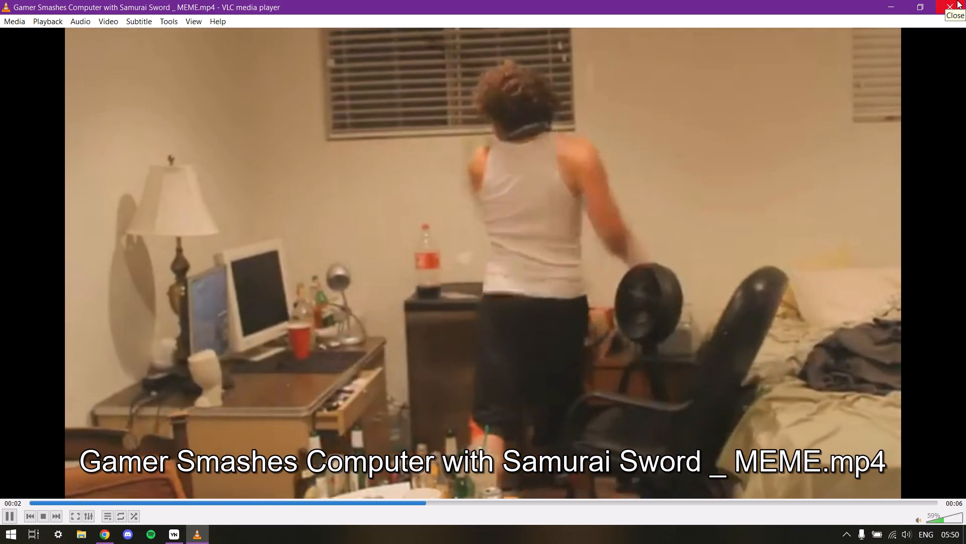
click(957, 0)
Close the MP4Juice and download history pages, returning to the YouTube results.
click(288, 9)
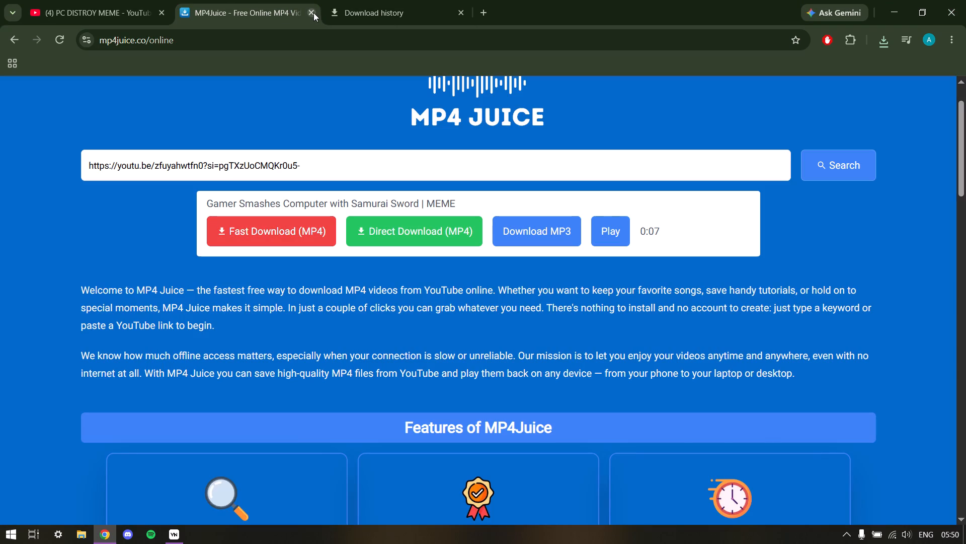
click(311, 13)
click(311, 12)
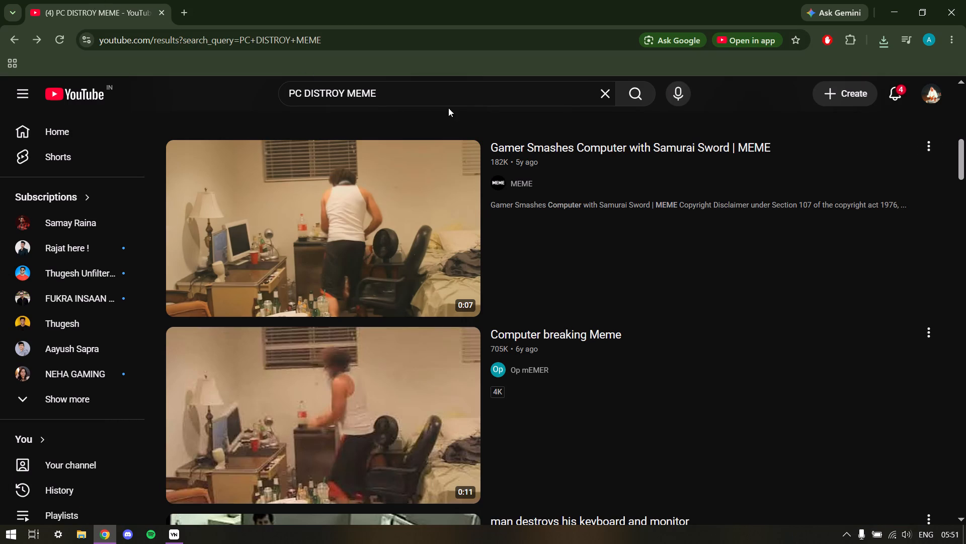
Replace the YouTube query with "AAHHHHHHHHHHHH SOUND" and run the search.
click(448, 108)
click(447, 103)
key(BackSpace)
key(BackSpace)
key(BackSpace)
key(BackSpace)
key(BackSpace)
key(BackSpace)
key(BackSpace)
key(BackSpace)
key(BackSpace)
key(BackSpace)
key(BackSpace)
key(BackSpace)
key(BackSpace)
key(BackSpace)
key(BackSpace)
key(BackSpace)
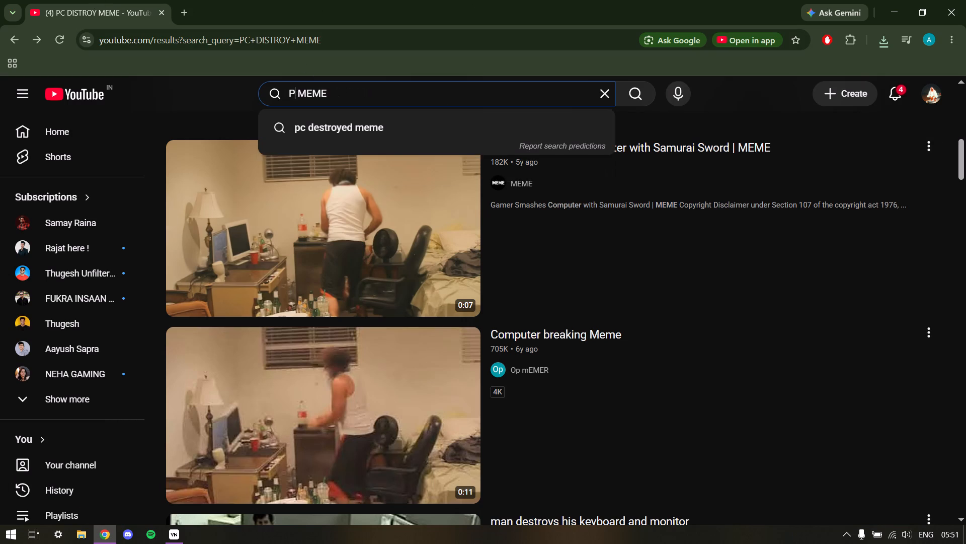
click(432, 101)
key(BackSpace)
key(BackSpace)
key(BackSpace)
key(BackSpace)
key(BackSpace)
key(BackSpace)
key(BackSpace)
key(BackSpace)
key(BackSpace)
key(BackSpace)
key(BackSpace)
key(BackSpace)
key(BackSpace)
key(BackSpace)
key(BackSpace)
key(BackSpace)
key(BackSpace)
key(BackSpace)
key(BackSpace)
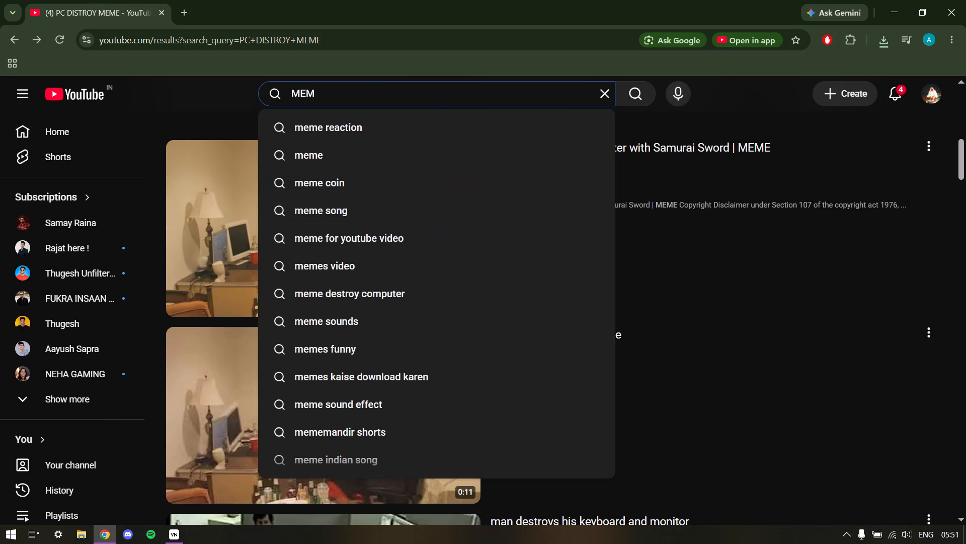
key(a)
text(AH SOUND)
key(Return)
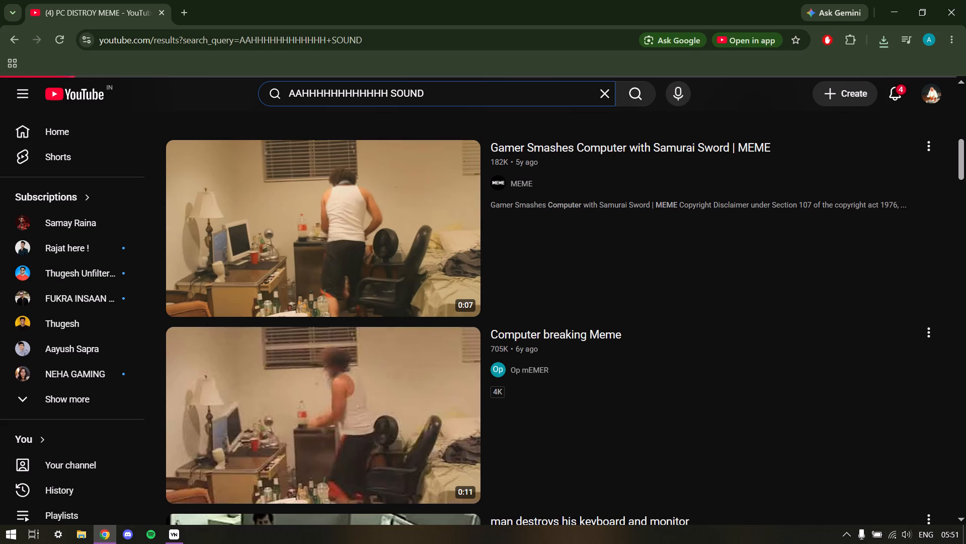
Listen to the "AUGGHH / AHHHHH sound effect" video and return to the search results.
scroll(394, 165, down, 2)
click(348, 306)
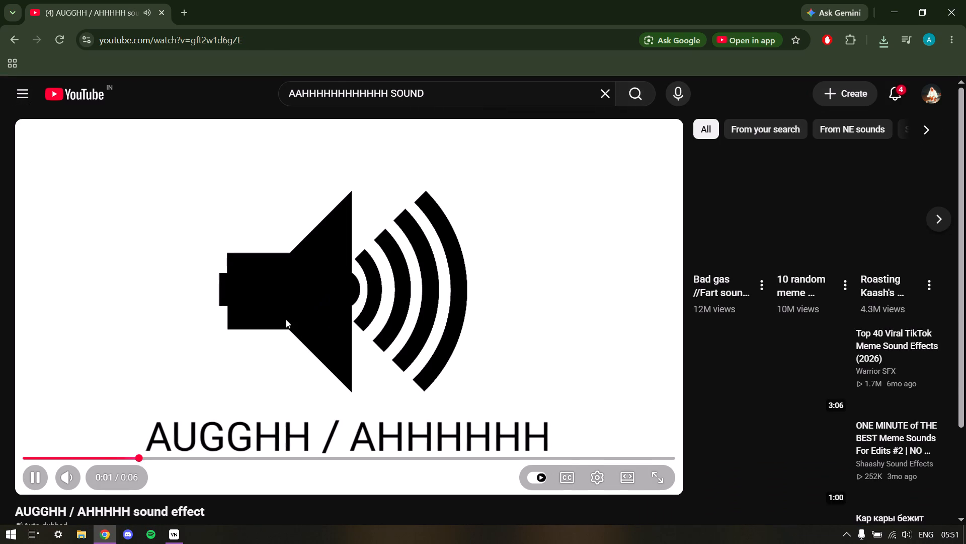
click(17, 38)
Browse further results, listen to the "Sound Effect - Ahhh!!" video, and return to the results.
scroll(339, 231, up, 2)
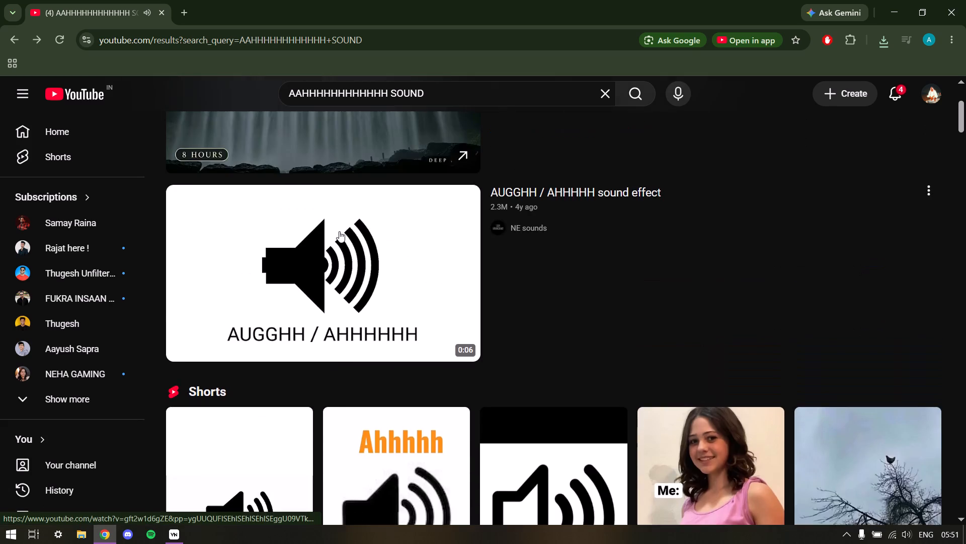
scroll(339, 230, up, 2)
scroll(338, 228, down, 2)
scroll(337, 229, up, 1)
scroll(337, 229, down, 15)
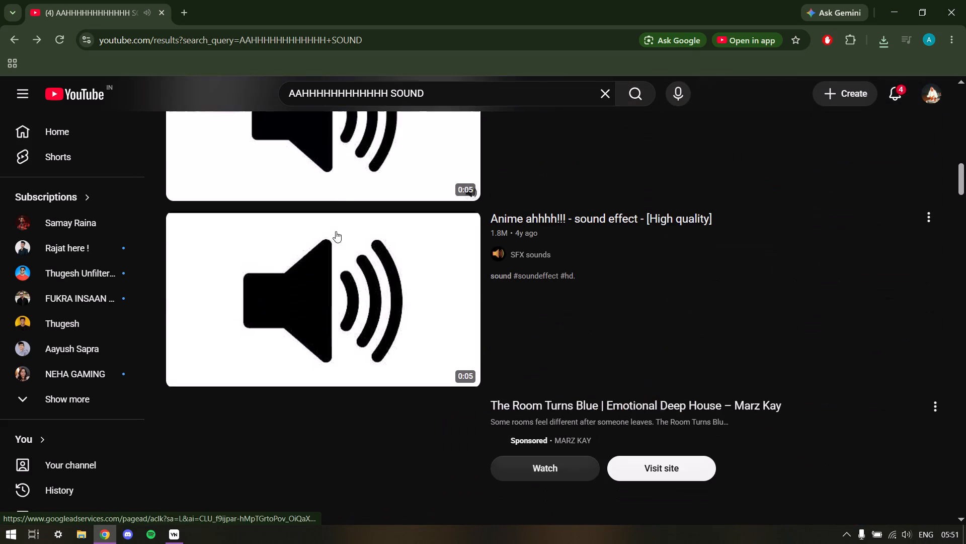
click(339, 155)
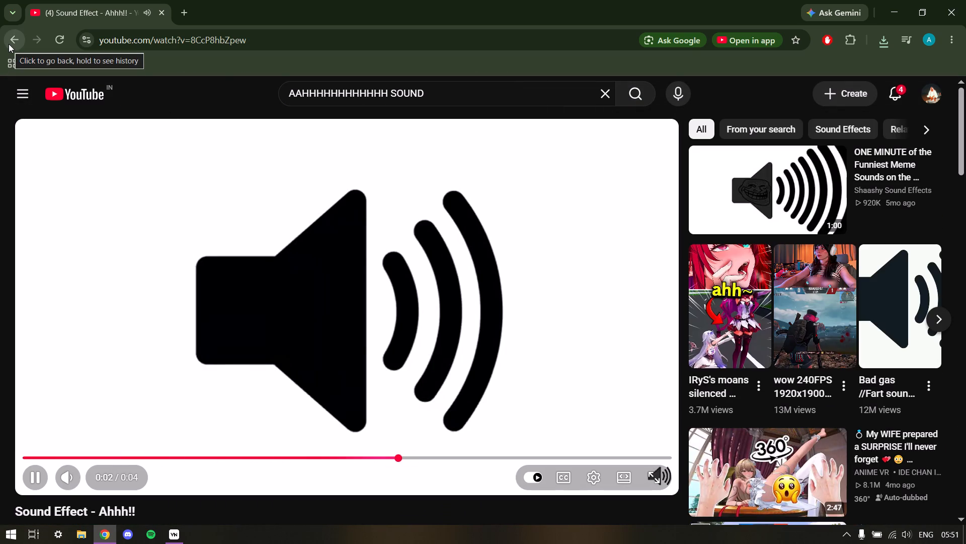
click(9, 44)
Find and play the "ahh funny sound effect - no edit direct use" video farther down the results.
scroll(205, 219, down, 4)
scroll(248, 233, down, 2)
scroll(359, 279, down, 1)
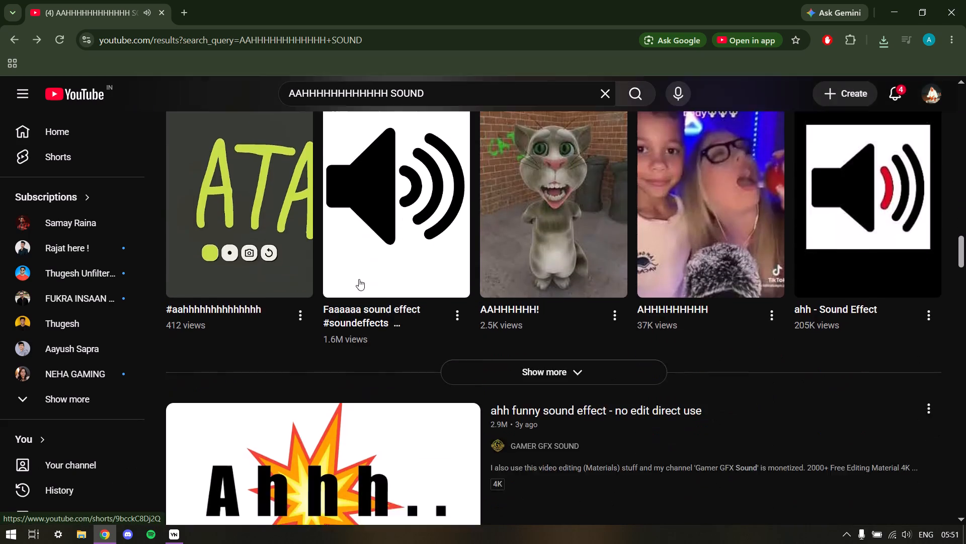
scroll(359, 279, down, 4)
click(357, 279)
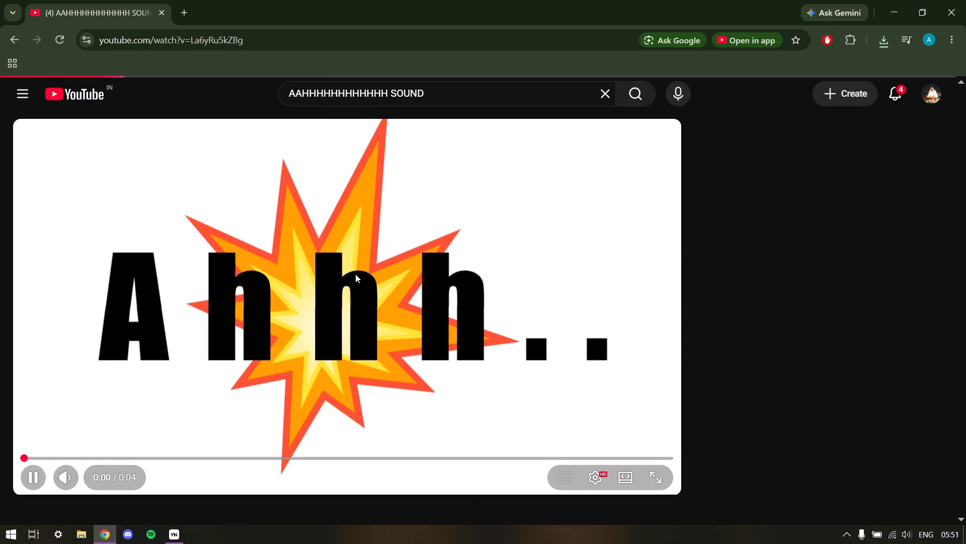
Copy the YouTube query, search Google for it in a new tab replacing YouTube, and open the Myinstants "Ahhhhhhhhh Soundboard" result.
triple_click(339, 97)
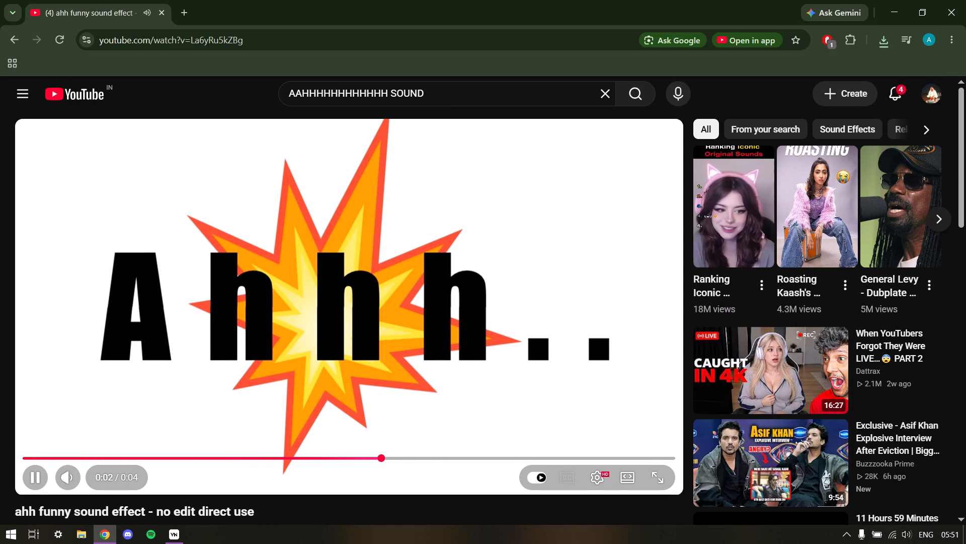
key(ctrl+c)
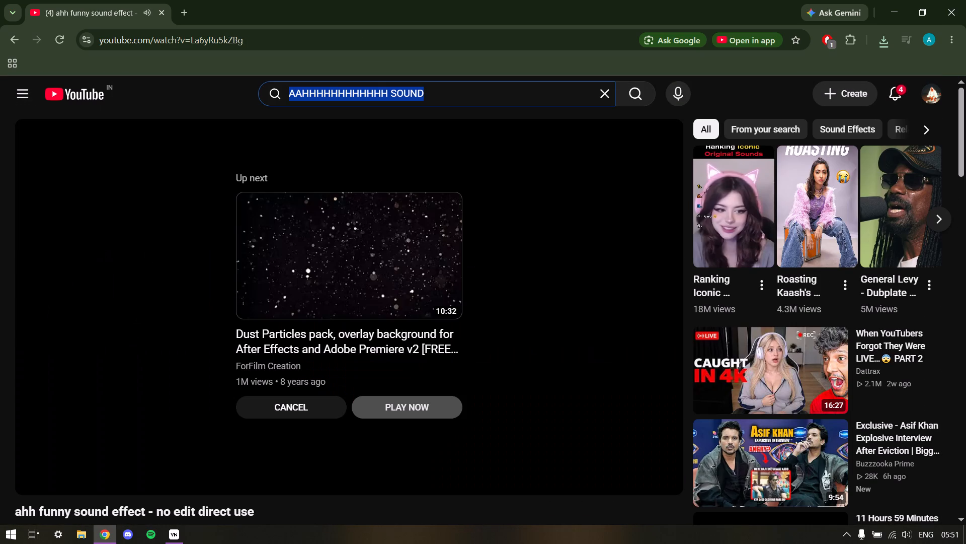
key(ctrl+c)
key(ctrl+c)
click(184, 9)
click(159, 9)
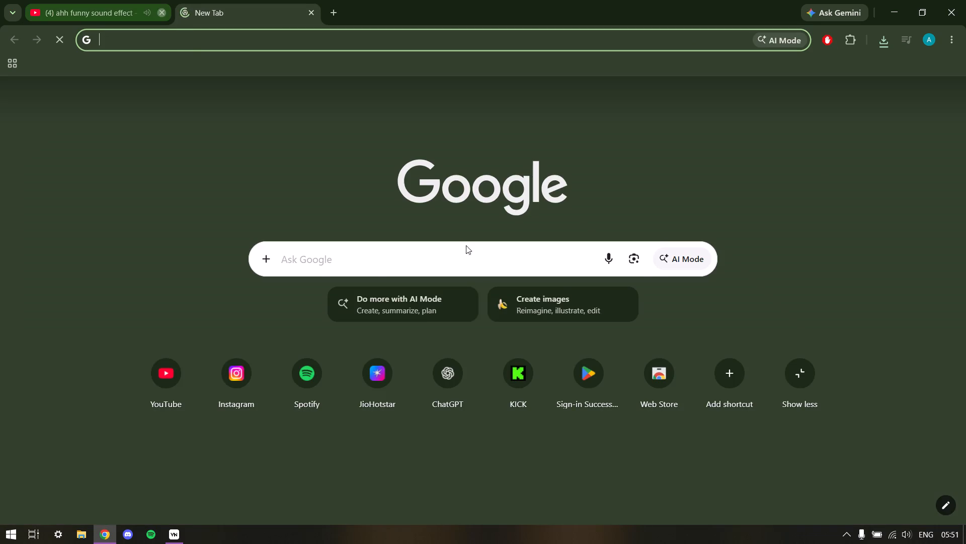
click(462, 250)
key(ctrl+v)
key(Return)
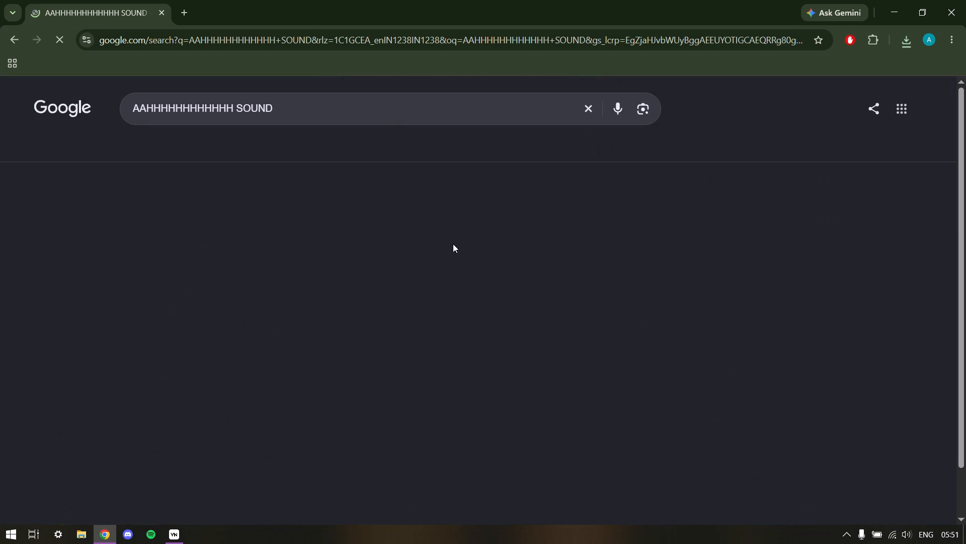
click(272, 246)
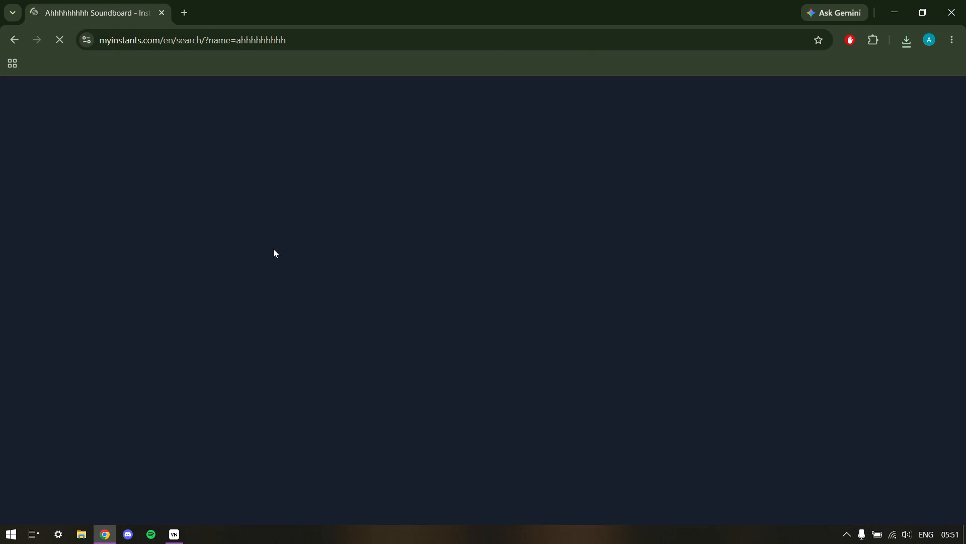
Listen to the first row of soundboard sounds, from MAN SNORING through the light-blue AHHHHHHHHHH sound.
click(217, 259)
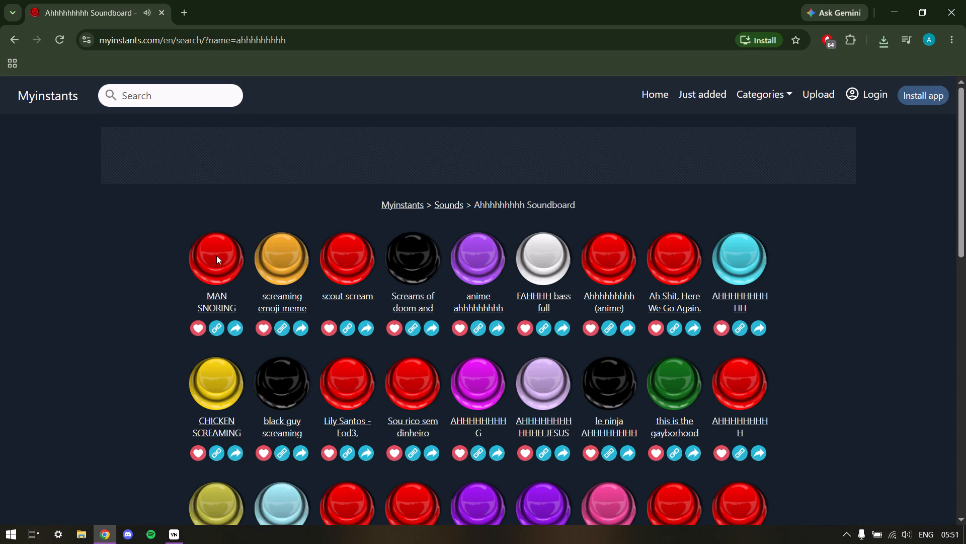
click(286, 266)
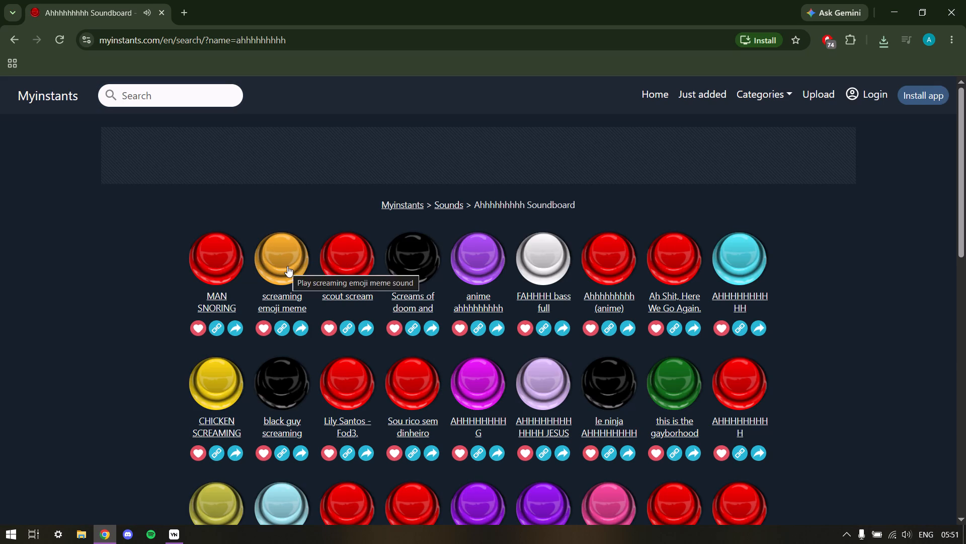
click(366, 273)
click(404, 262)
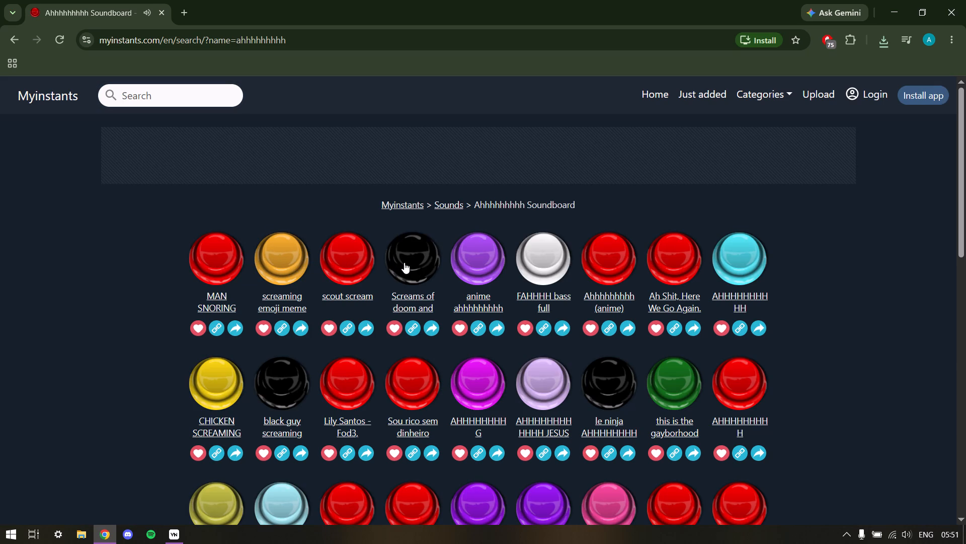
click(485, 260)
click(539, 261)
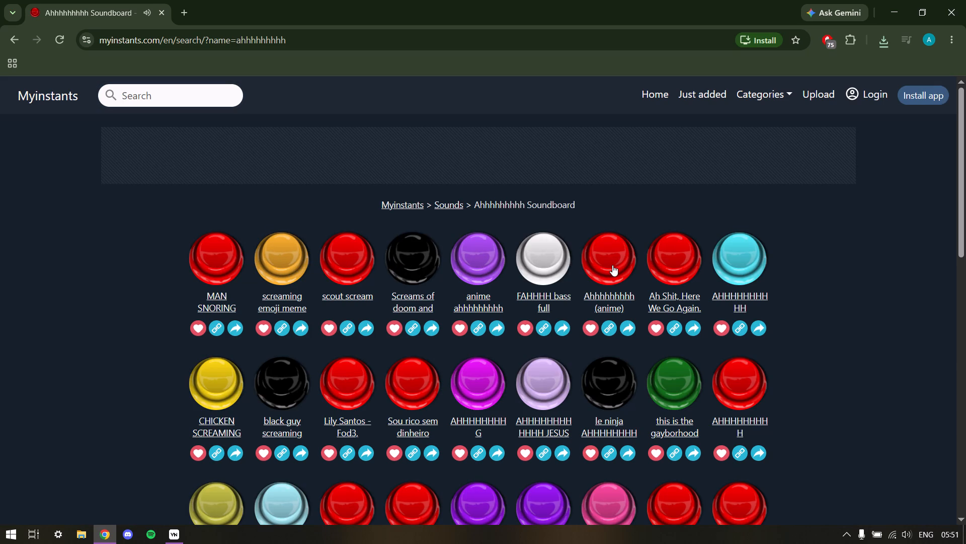
click(612, 265)
click(681, 267)
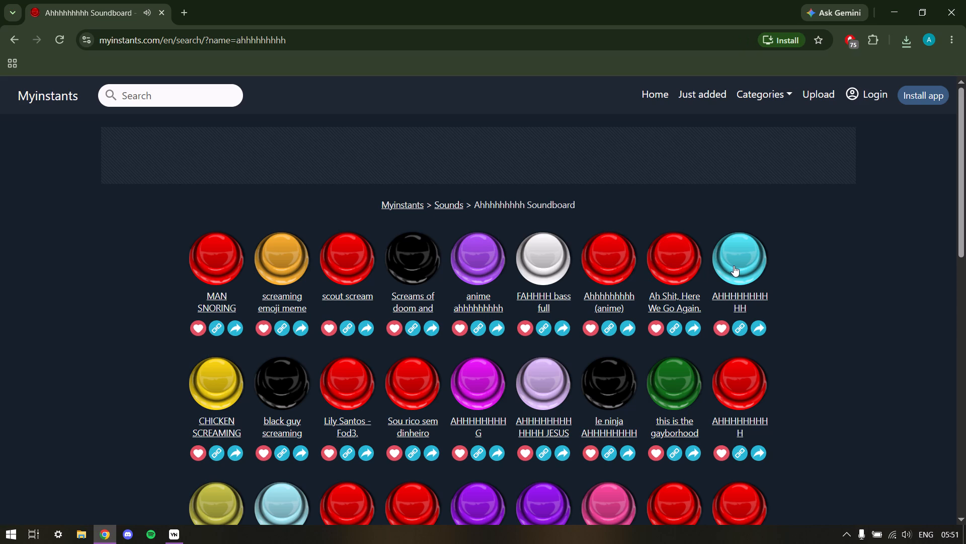
click(734, 265)
Listen to the CHICKEN SCREAMING sound in the second row twice, using its link option in between.
scroll(451, 309, down, 2)
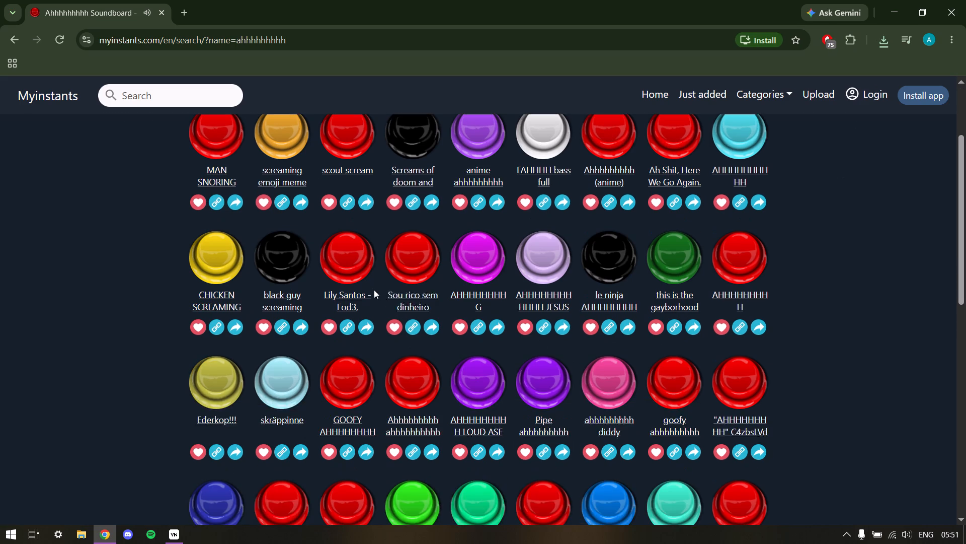
scroll(370, 289, up, 1)
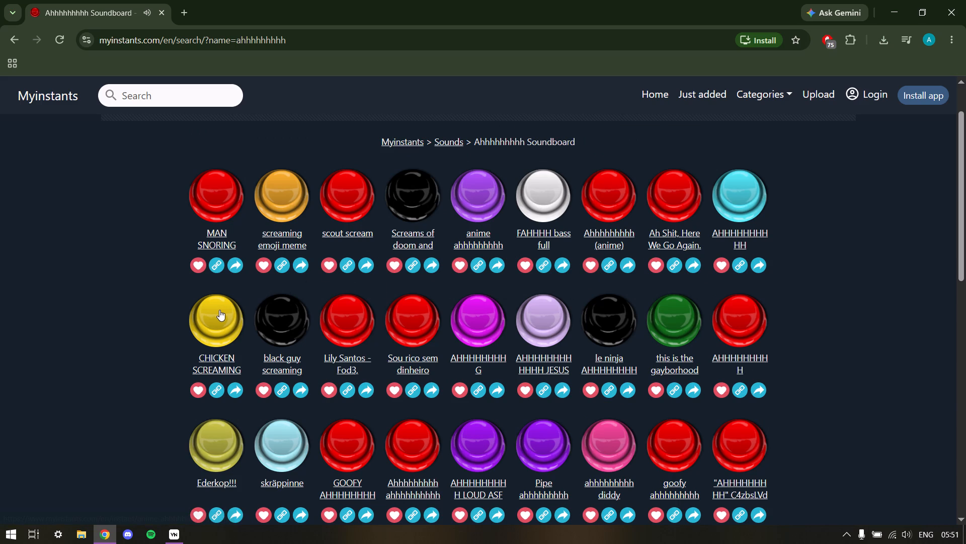
click(219, 310)
click(217, 388)
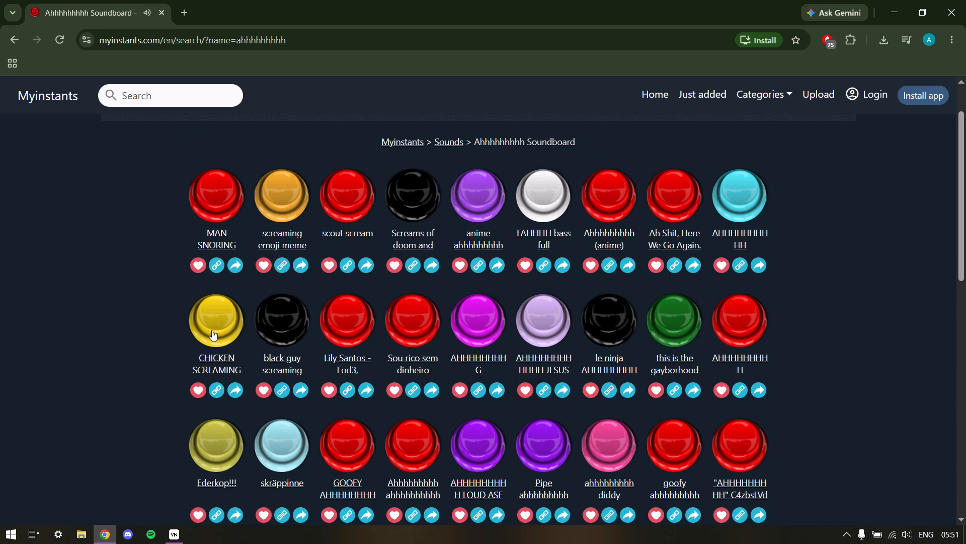
click(212, 330)
Open the CHICKEN SCREAMING sound's page and download it as MP3.
click(220, 365)
scroll(413, 321, down, 2)
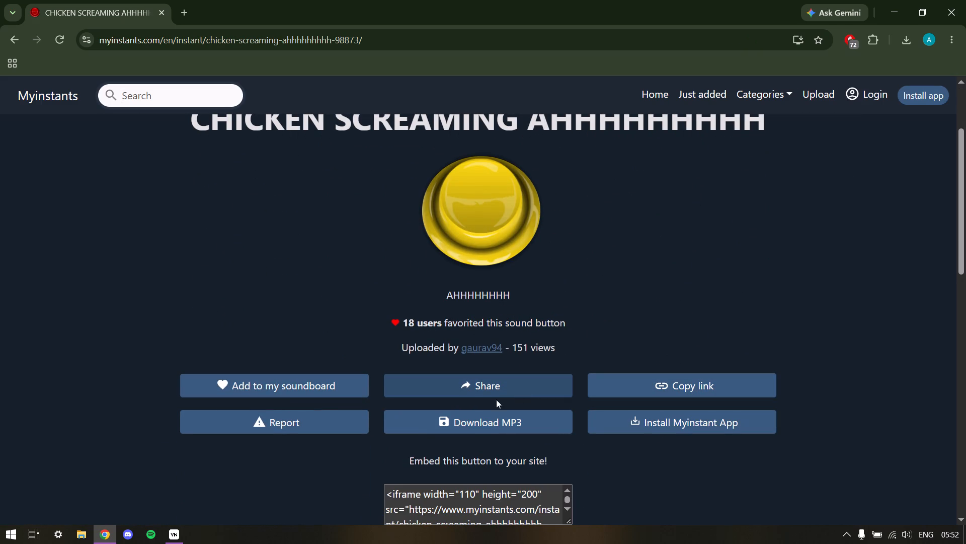
click(486, 416)
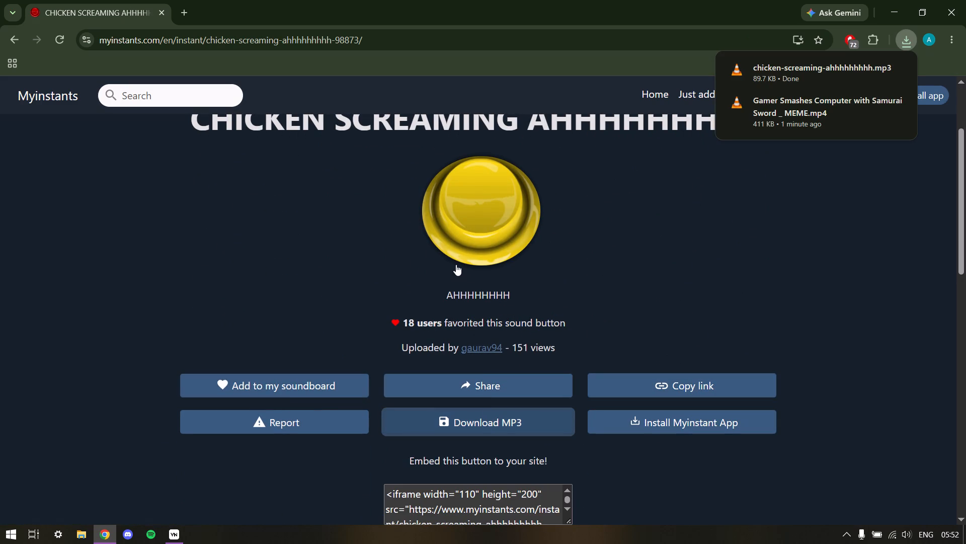
Open the downloaded chicken-screaming MP3 from the download history to hear it, closing VLC and the browser when done.
key(ctrl+j)
click(399, 178)
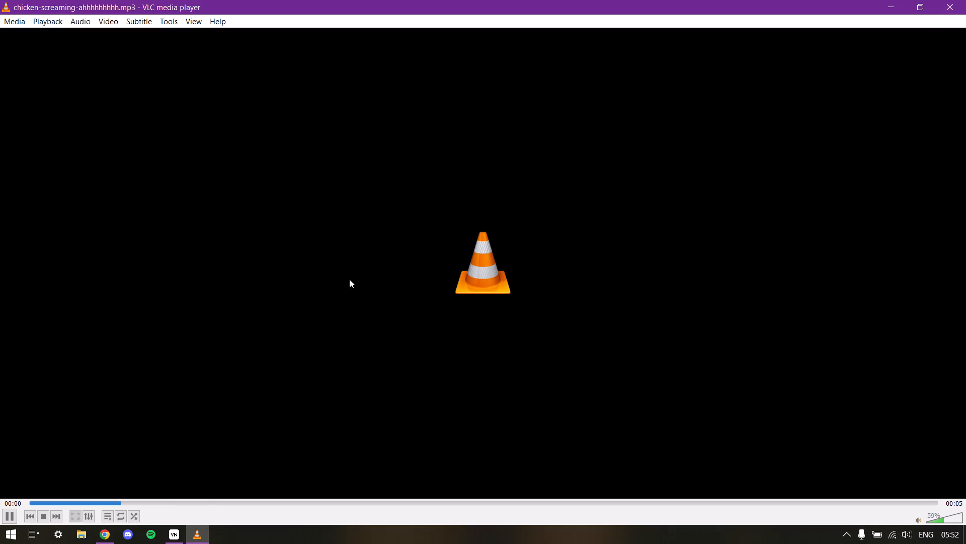
click(965, 0)
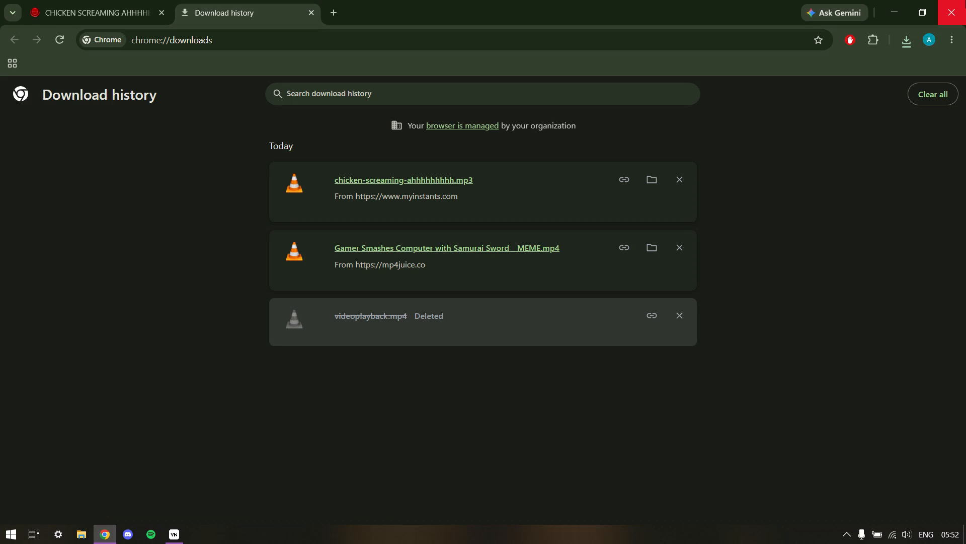
click(965, 0)
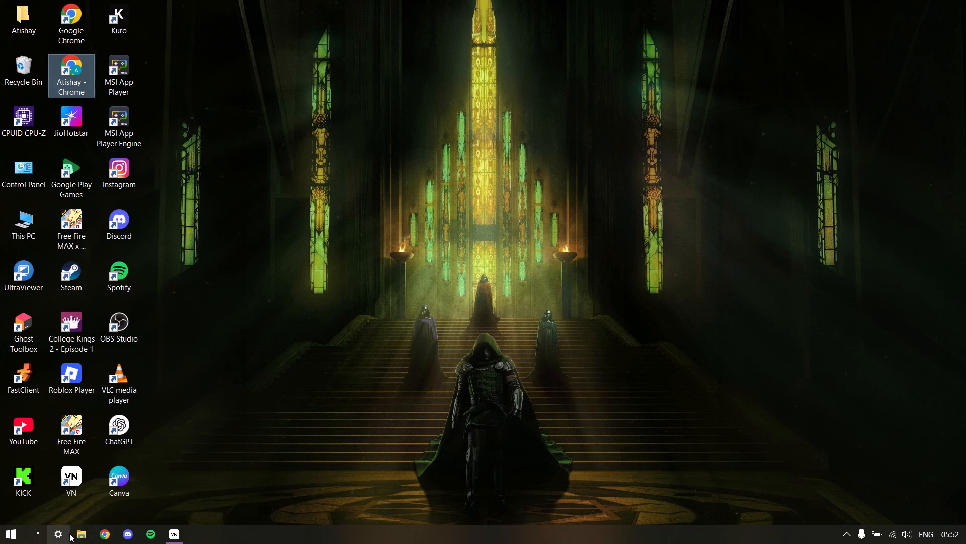
In File Explorer, move the chicken-screaming MP3 and the Gamer Smashes Computer MP4 from Downloads to Videos, and close the window.
double_click(78, 535)
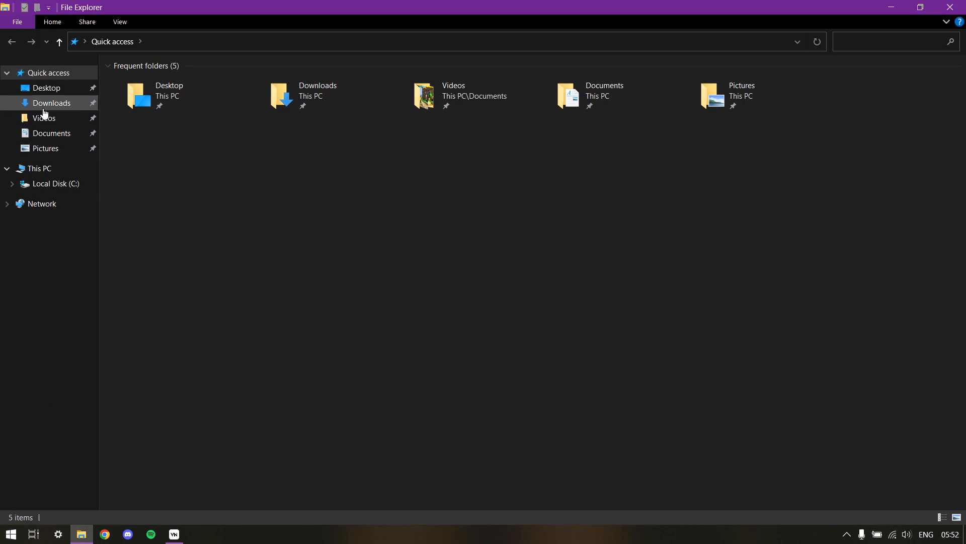
click(43, 108)
drag(144, 99, 119, 142)
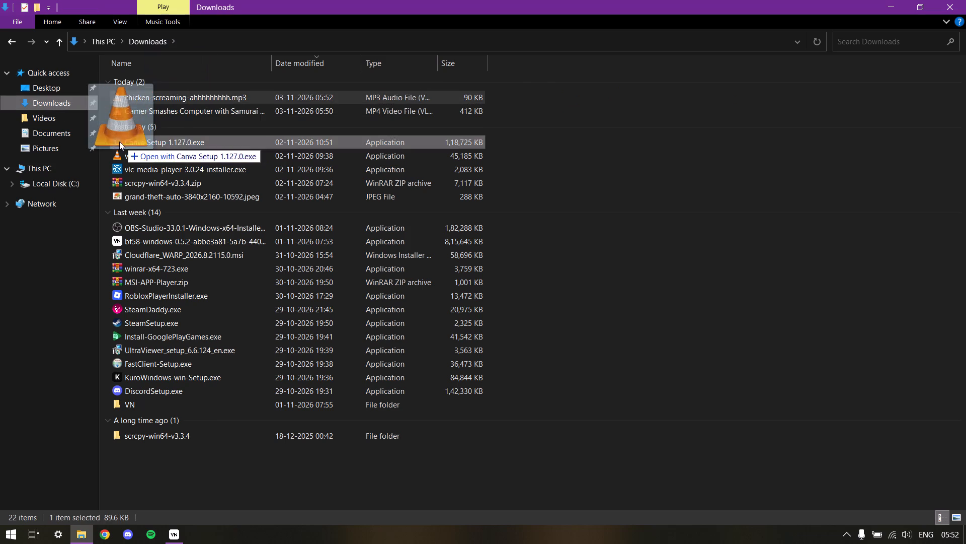
drag(119, 142, 52, 118)
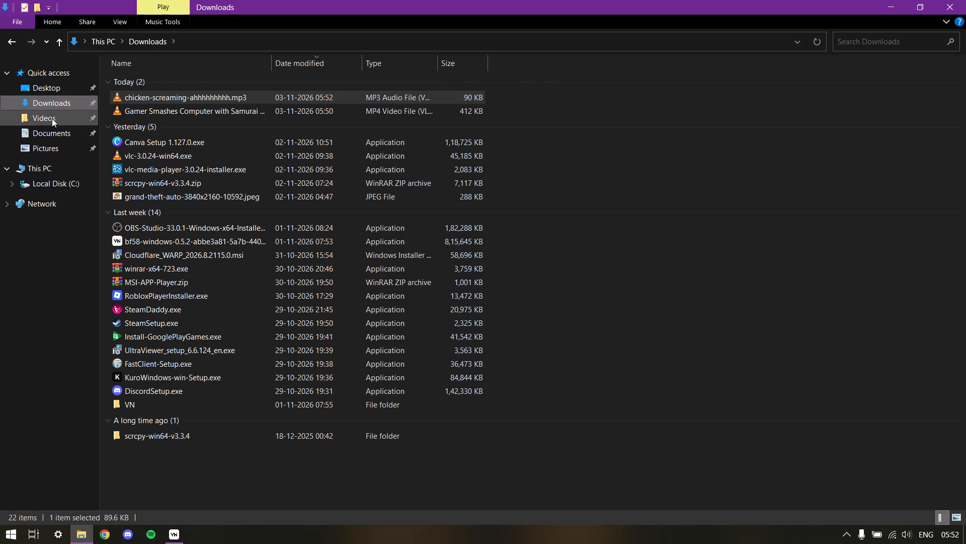
drag(135, 97, 66, 119)
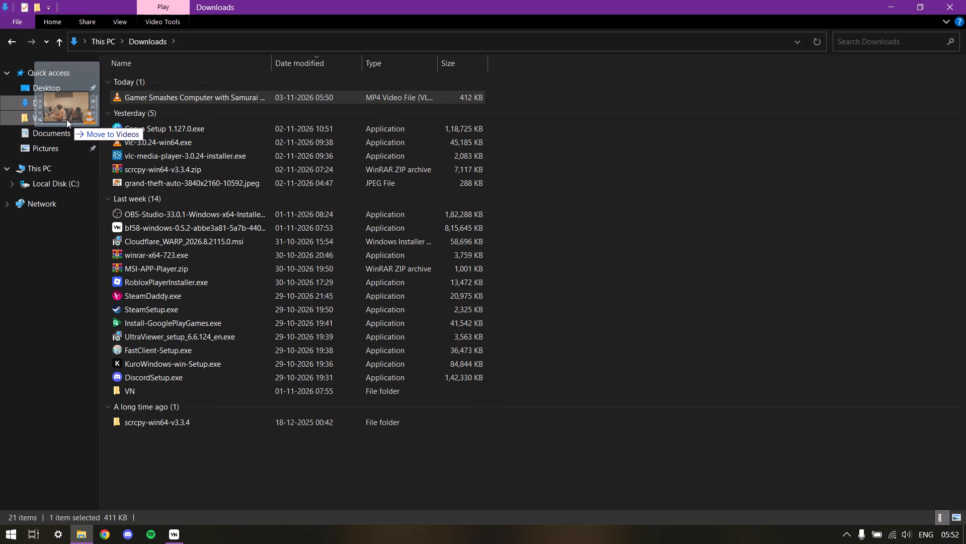
drag(66, 119, 64, 118)
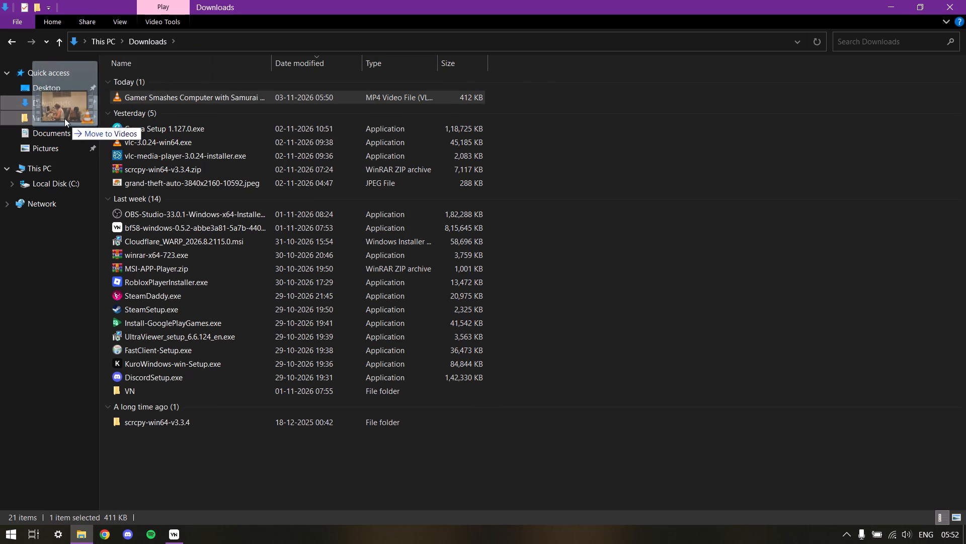
drag(64, 118, 64, 118)
click(63, 118)
click(965, 0)
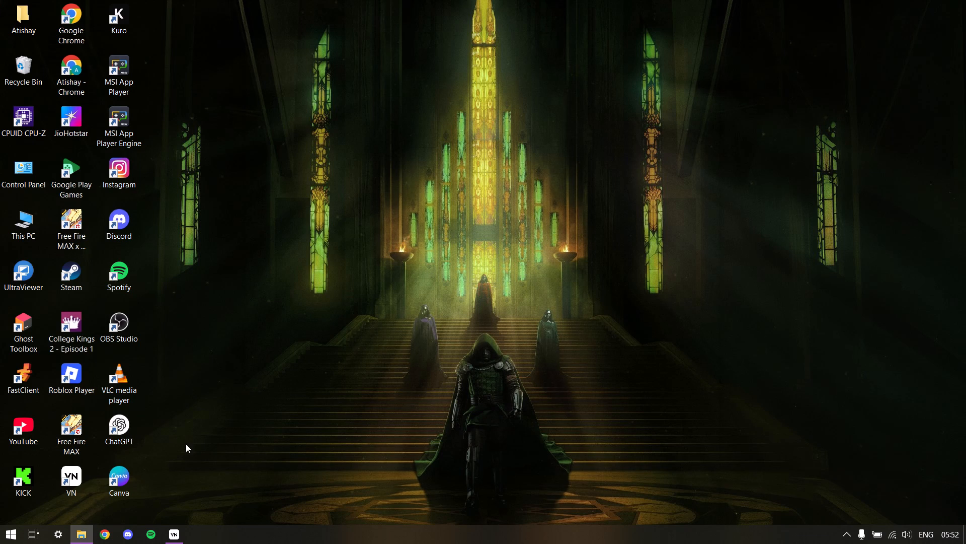
Switch to the VN editor and briefly preview the gameplay clip around 0:37, pausing at about 0:38.
click(175, 537)
click(479, 328)
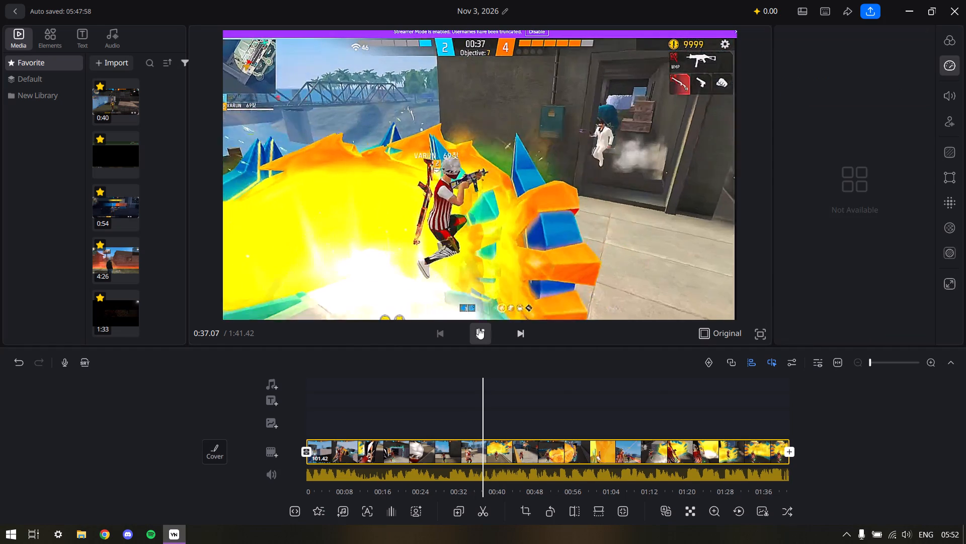
click(474, 327)
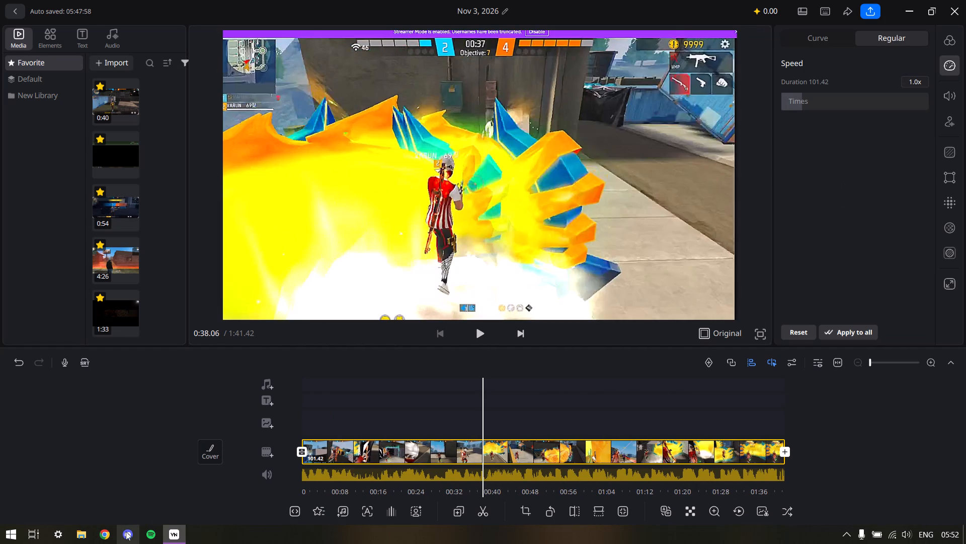
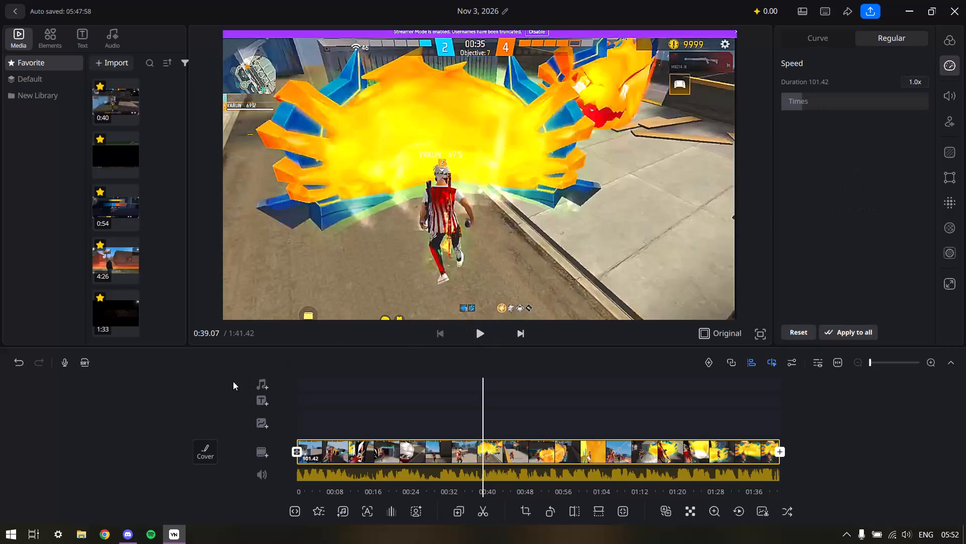
Add videoplayback.mp4 from the Videos folder as a music track spanning from the start of the timeline.
click(264, 390)
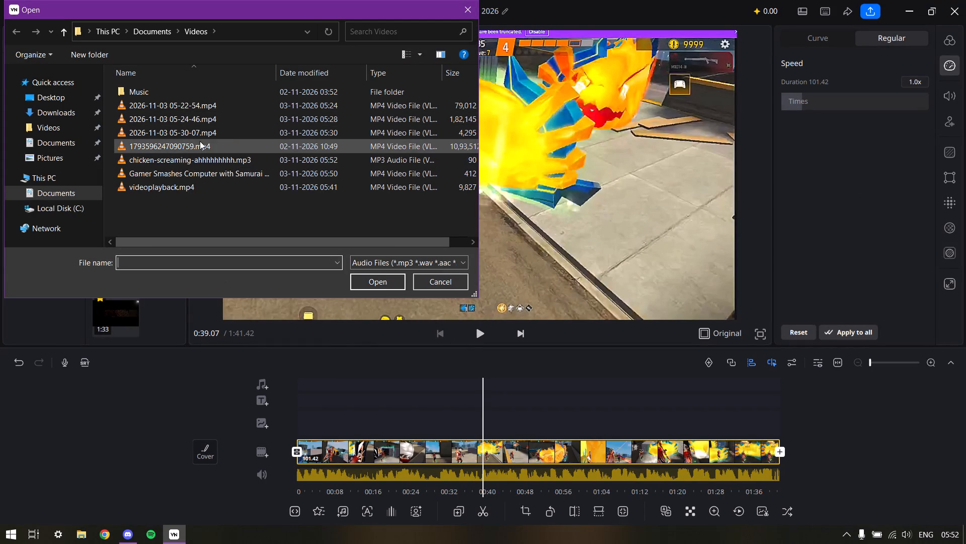
double_click(204, 183)
drag(590, 380, 364, 395)
click(116, 381)
drag(462, 358, 619, 386)
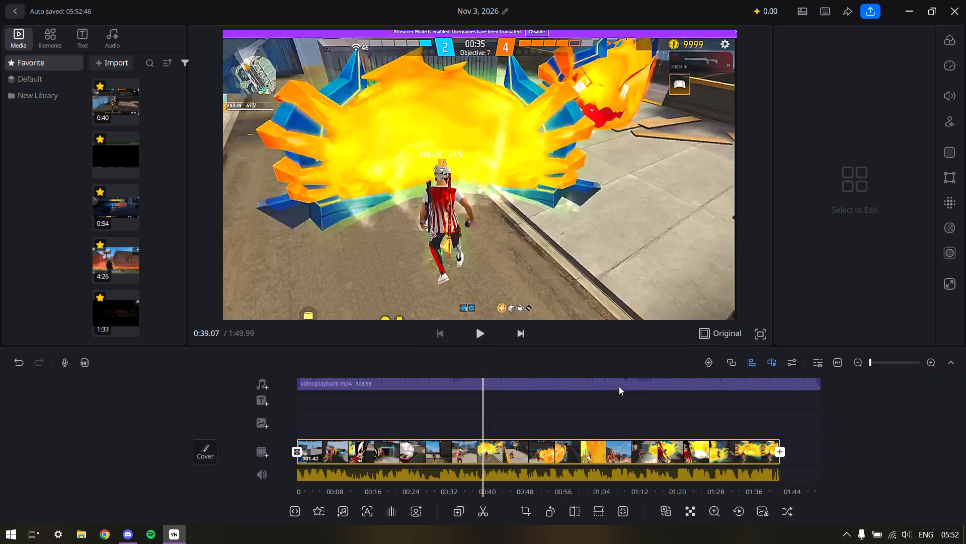
drag(619, 386, 630, 382)
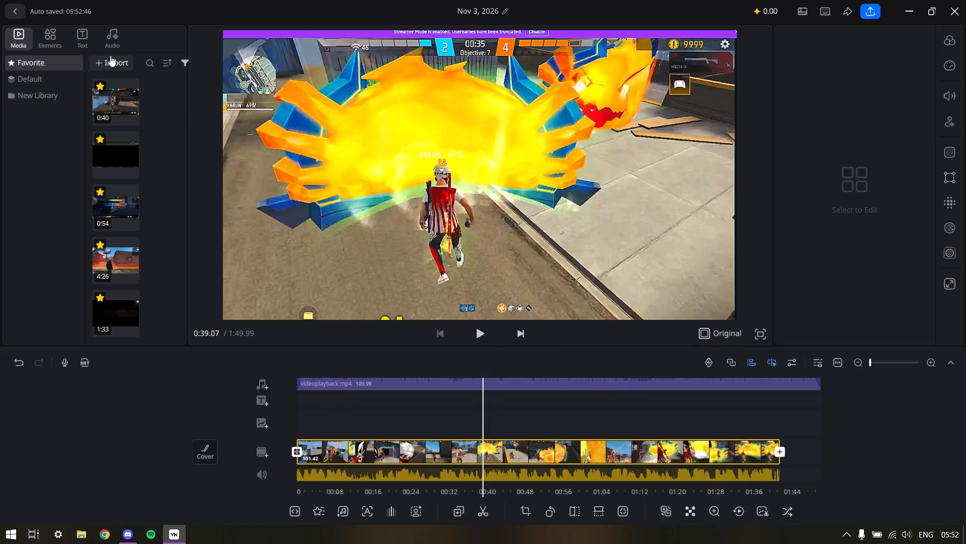
Import the Gamer Smashes Computer MP4, place it after the gameplay clip on the main track, and briefly preview it.
click(109, 57)
click(577, 304)
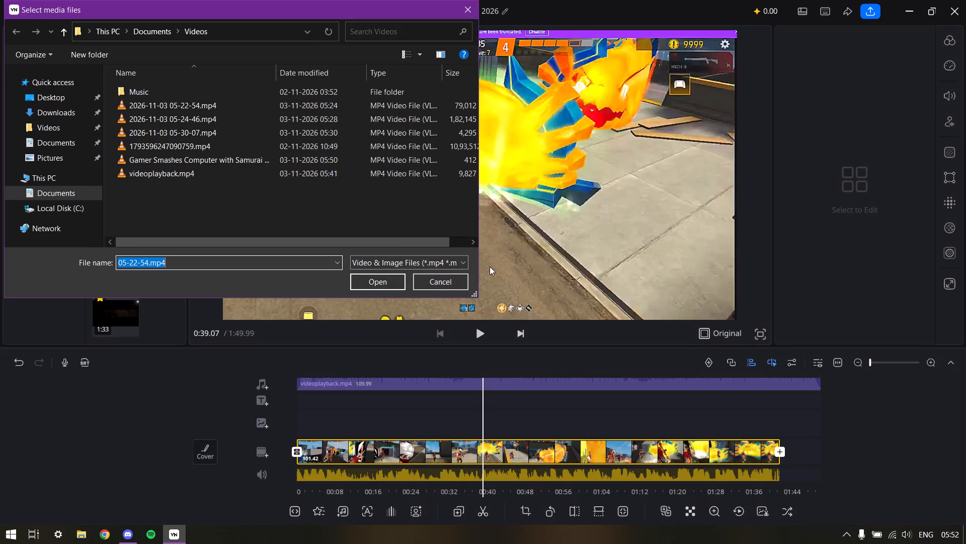
double_click(169, 165)
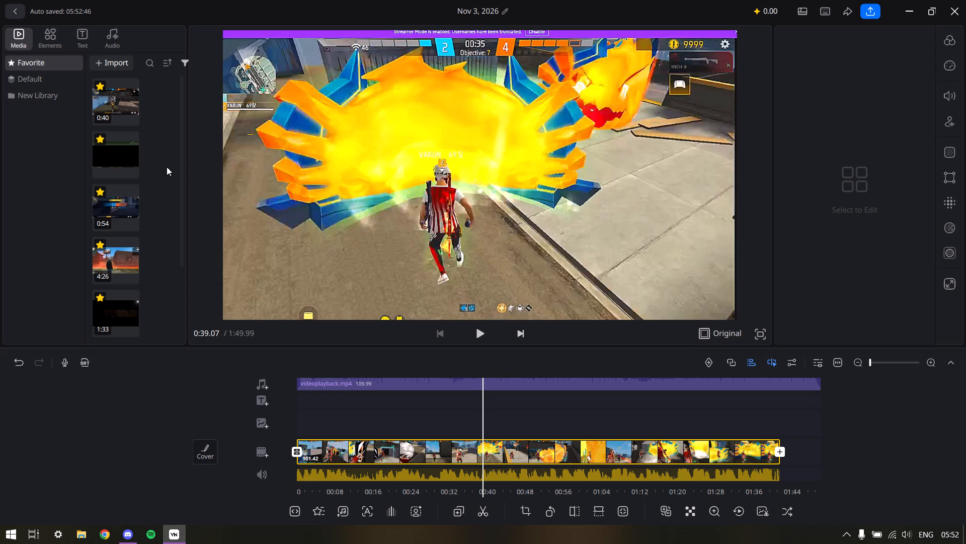
scroll(126, 133, down, 6)
drag(117, 319, 810, 456)
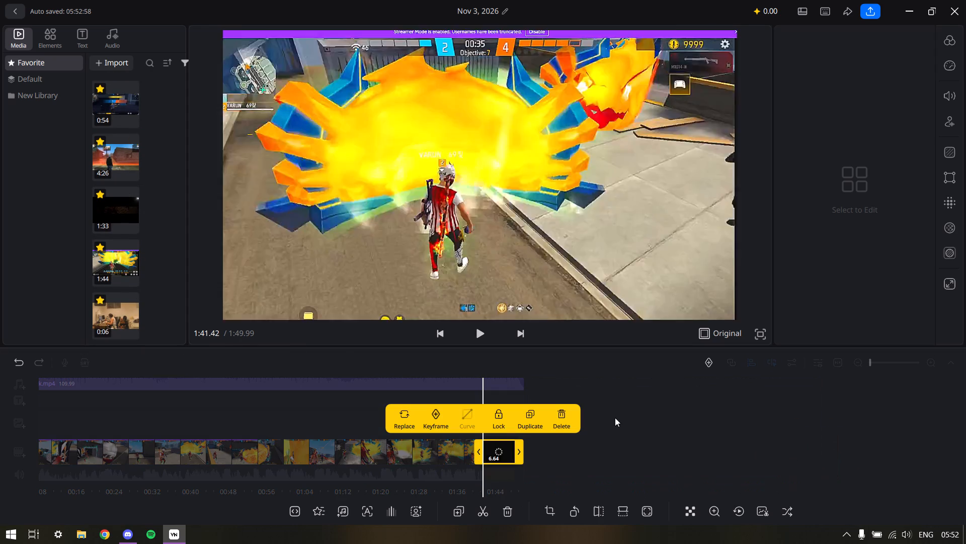
click(616, 413)
click(476, 332)
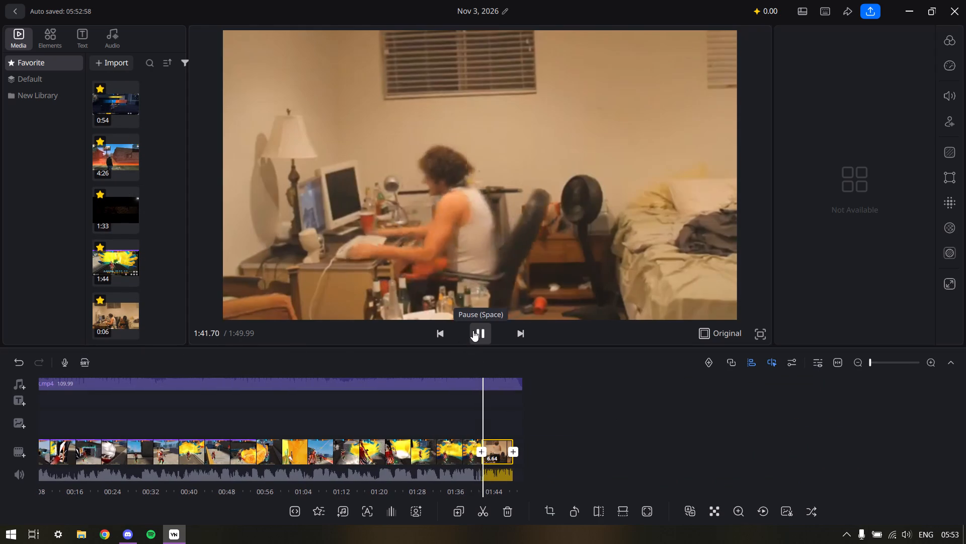
click(473, 330)
Shorten the videoplayback.mp4 music track from its end to 85.80 seconds.
drag(376, 415, 455, 412)
click(608, 385)
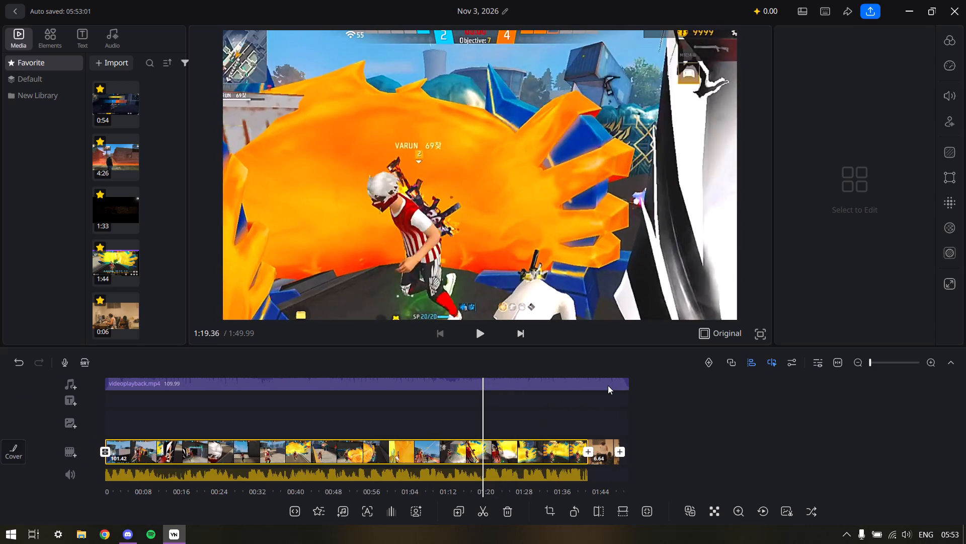
drag(507, 384, 391, 387)
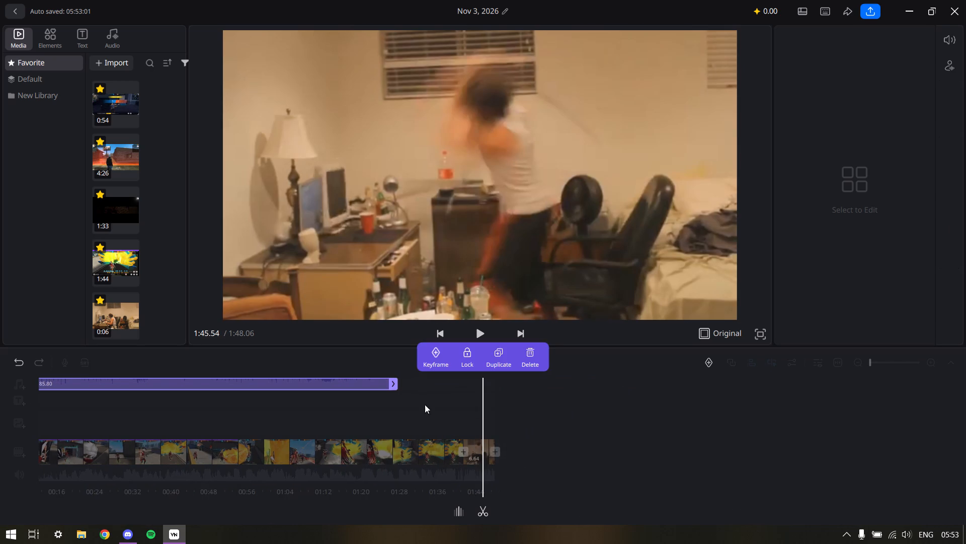
click(432, 409)
Play back several parts of the timeline between about 0:58 and 1:41 to check the music against the gameplay.
drag(434, 410, 473, 412)
click(466, 332)
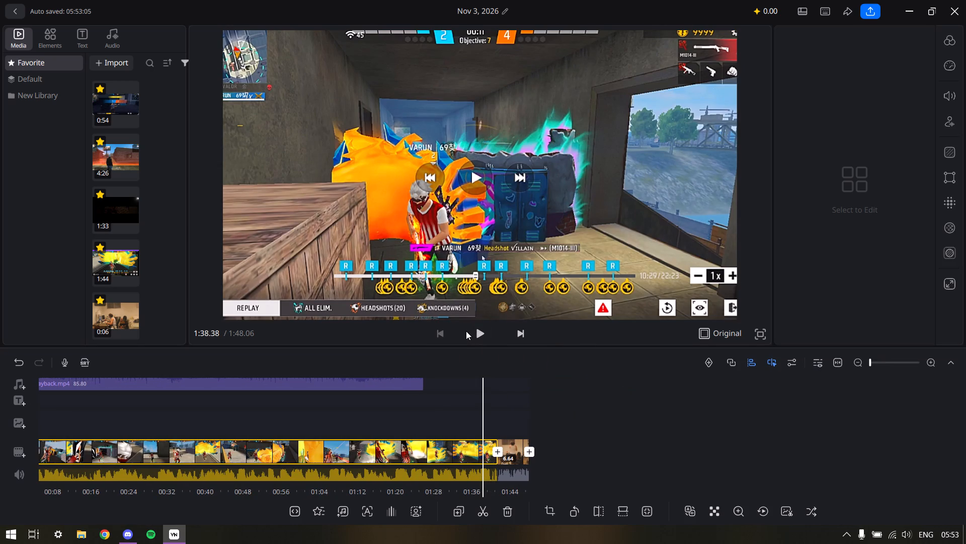
click(469, 330)
click(481, 337)
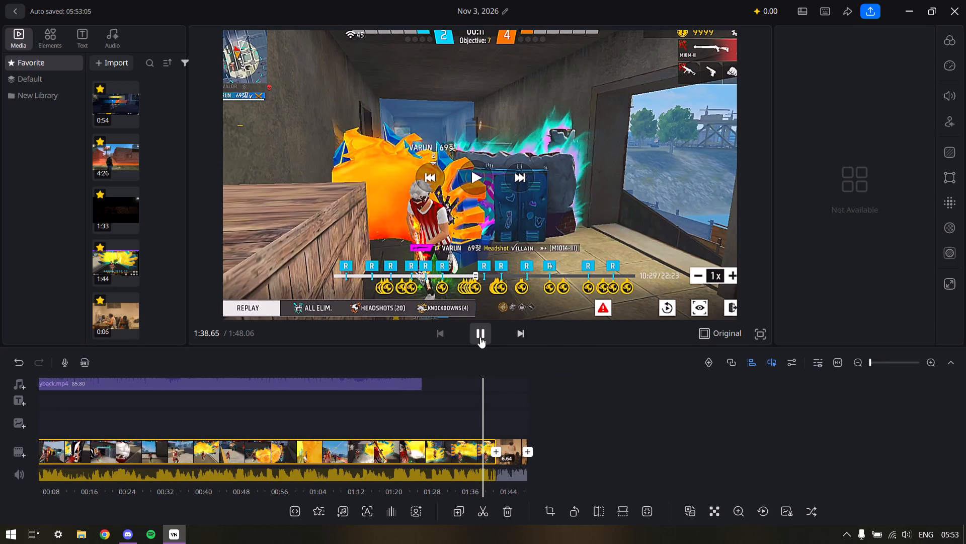
click(480, 337)
drag(431, 415, 501, 413)
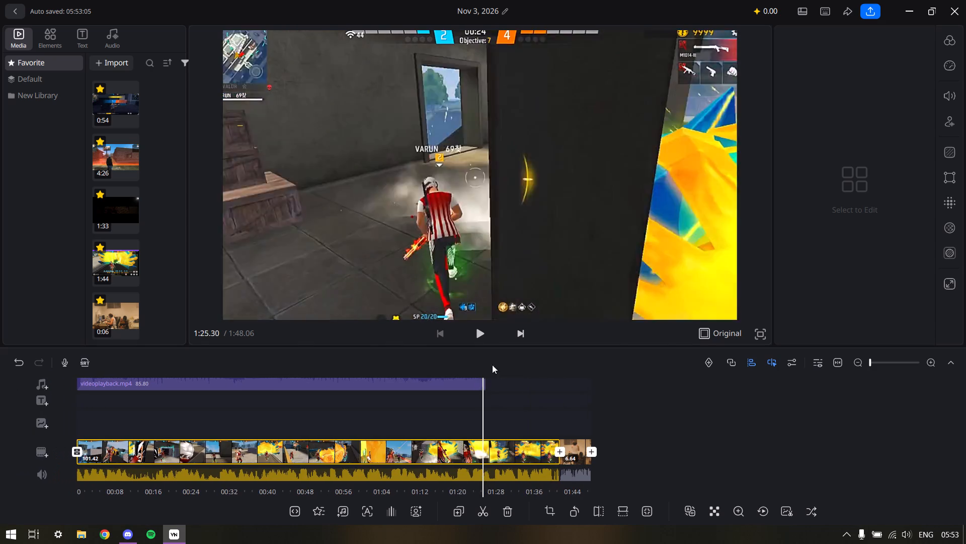
click(486, 340)
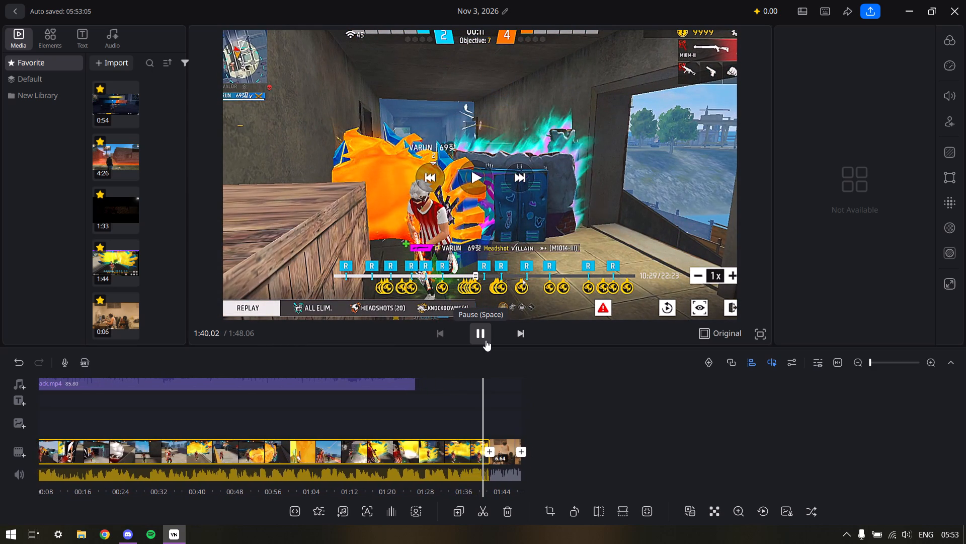
click(486, 340)
click(485, 337)
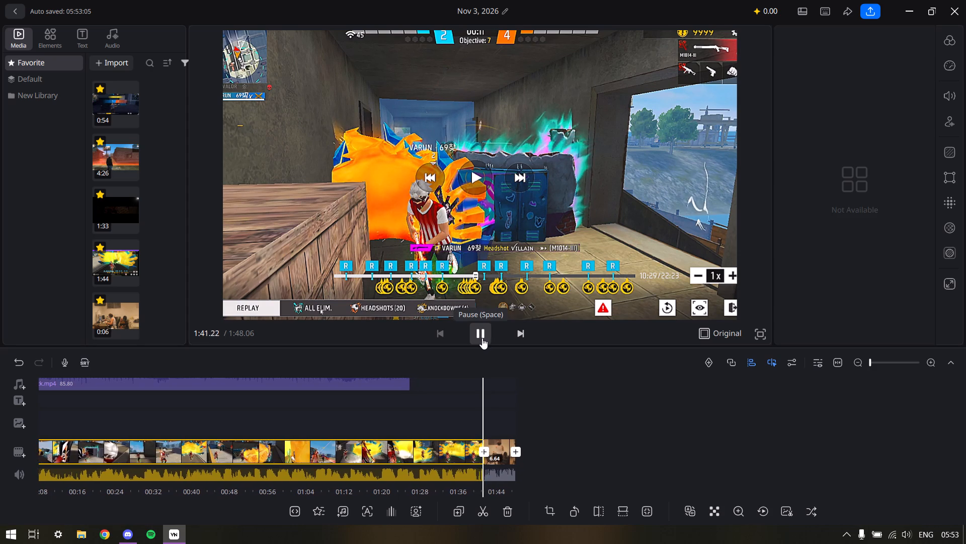
drag(485, 405, 644, 403)
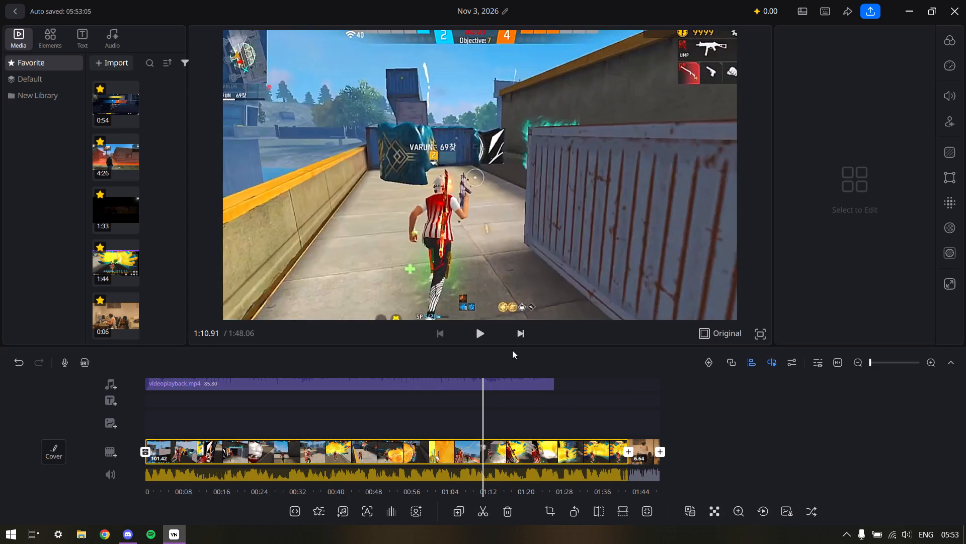
click(484, 339)
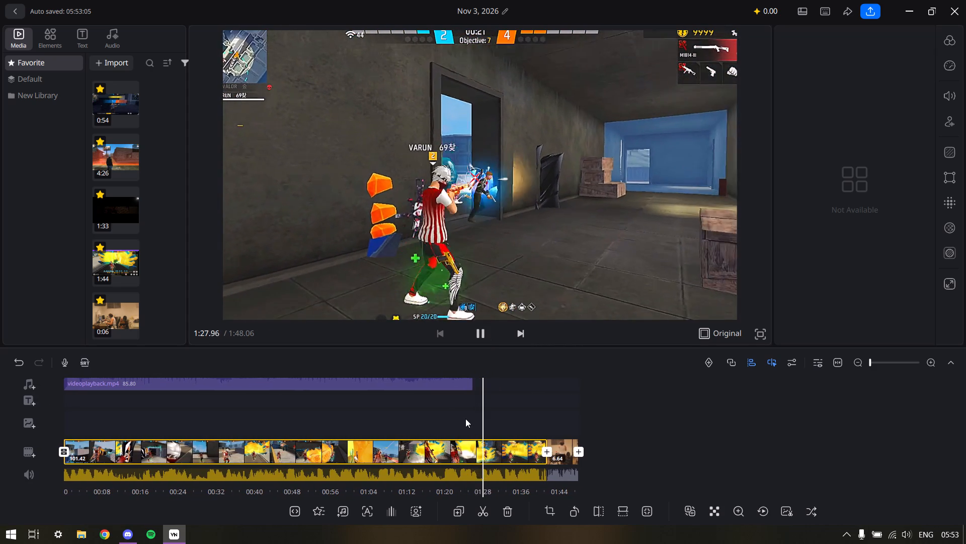
drag(454, 437, 609, 444)
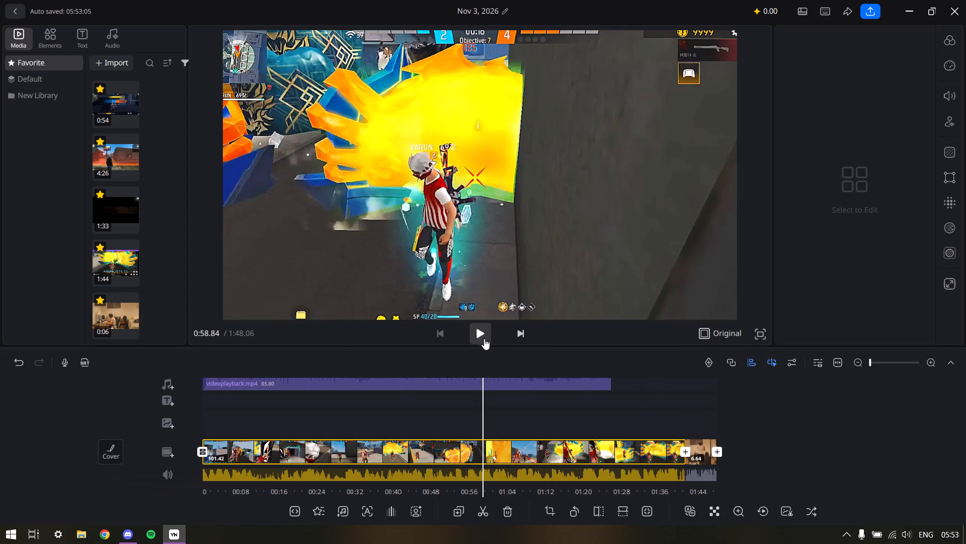
click(484, 338)
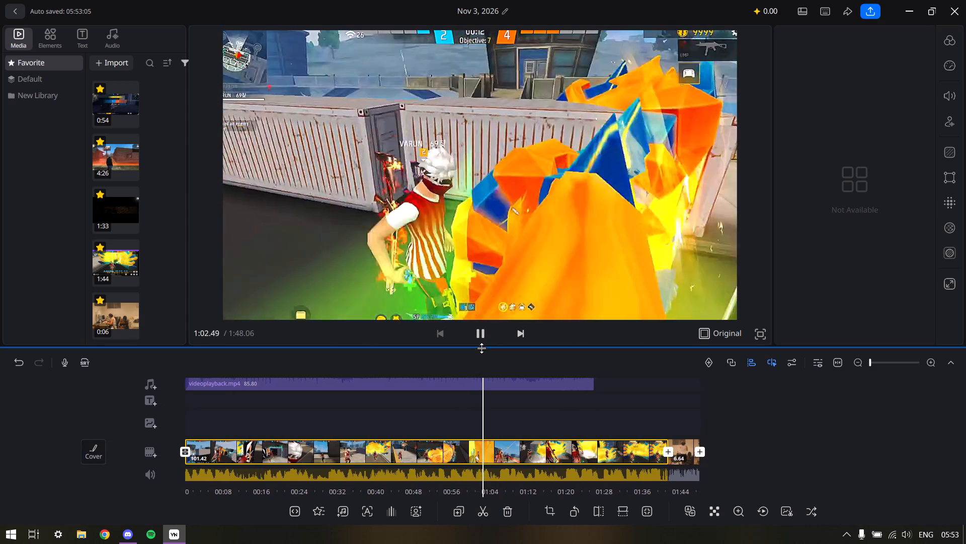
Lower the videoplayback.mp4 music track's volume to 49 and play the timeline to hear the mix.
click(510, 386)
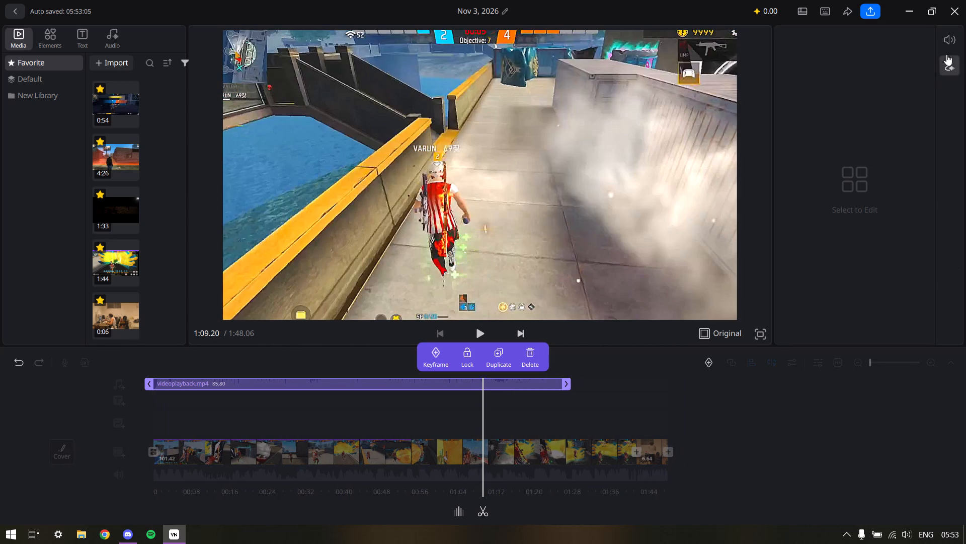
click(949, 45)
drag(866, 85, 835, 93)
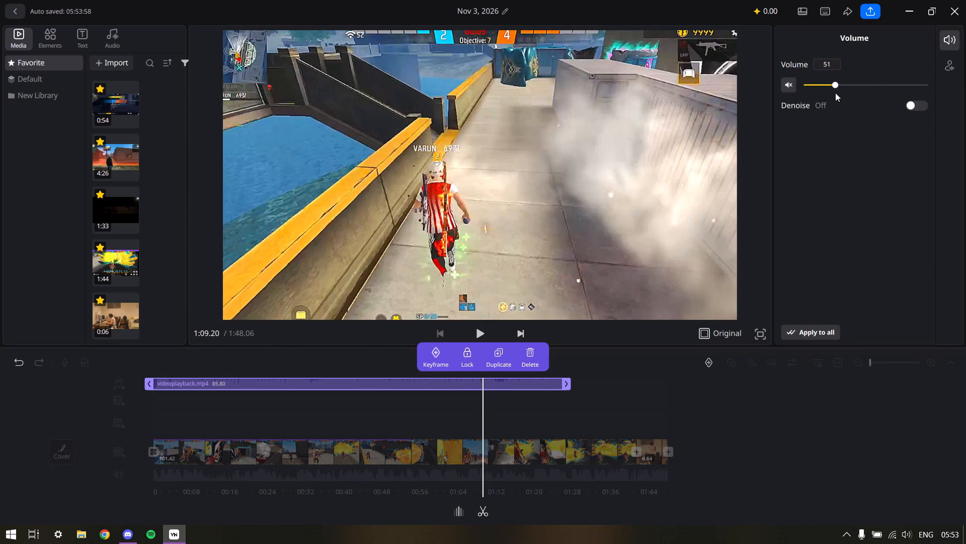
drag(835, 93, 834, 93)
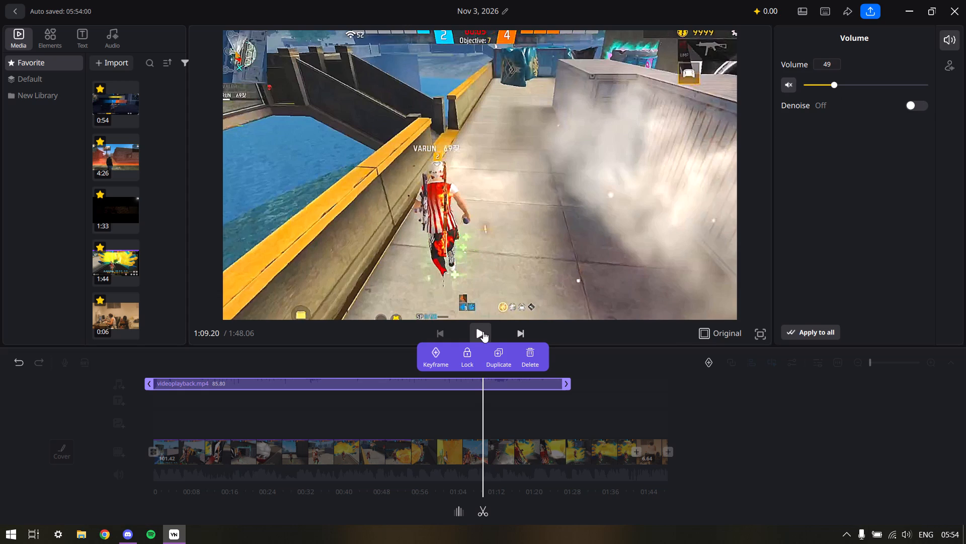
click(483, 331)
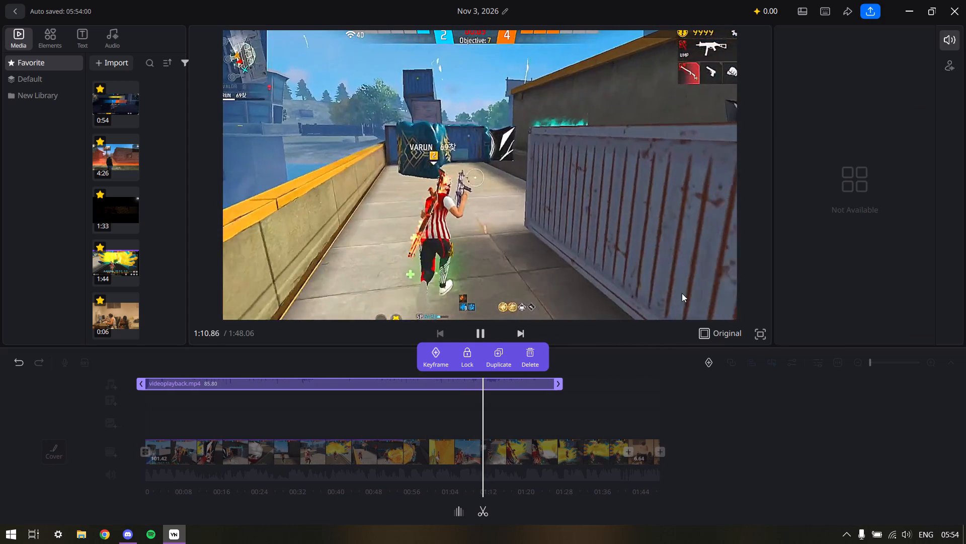
Set the videoplayback.mp4 music track's volume to 21 and resume playback to hear the mix.
click(527, 387)
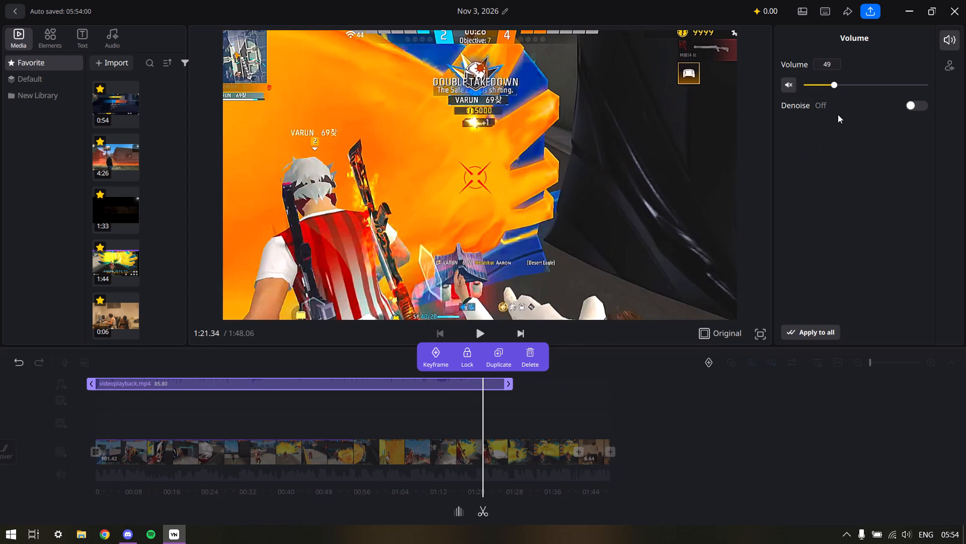
drag(833, 86, 817, 90)
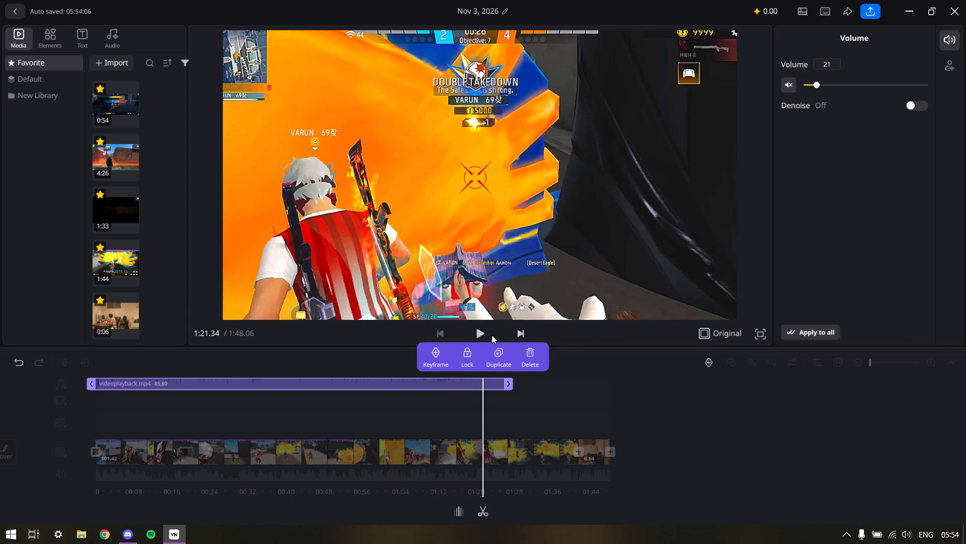
click(480, 341)
click(637, 377)
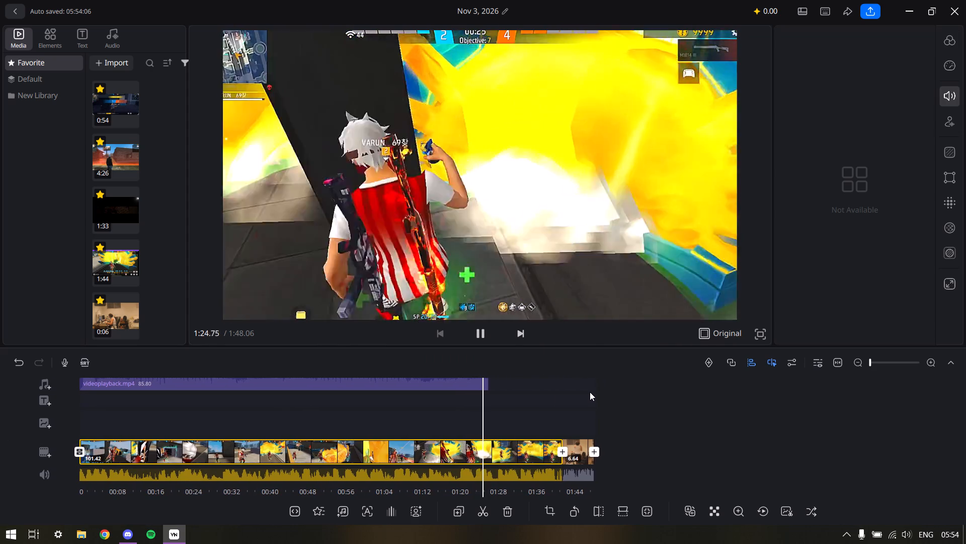
Replay the gameplay between about 1:00 and 1:24 several times to check the music against the action.
drag(590, 391, 651, 391)
click(486, 337)
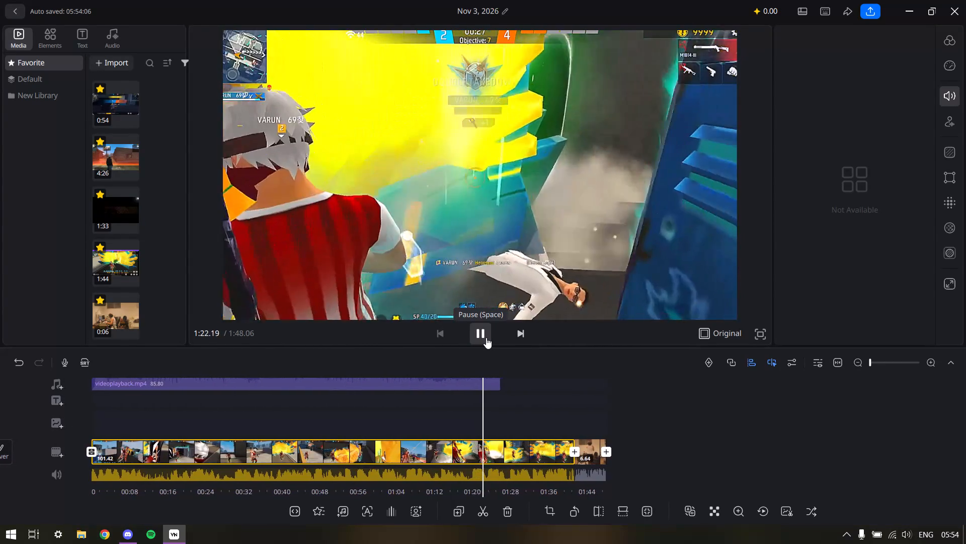
drag(467, 410, 523, 413)
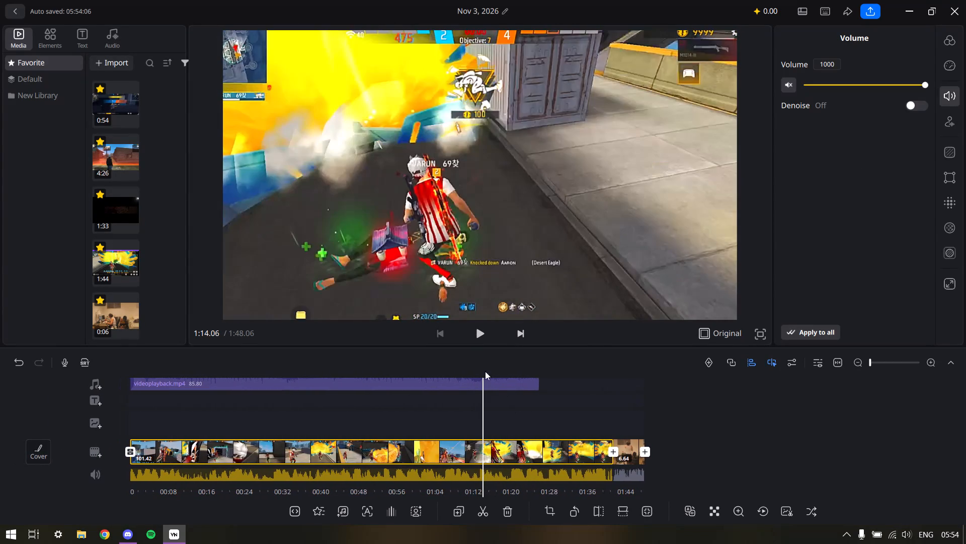
click(475, 346)
click(478, 337)
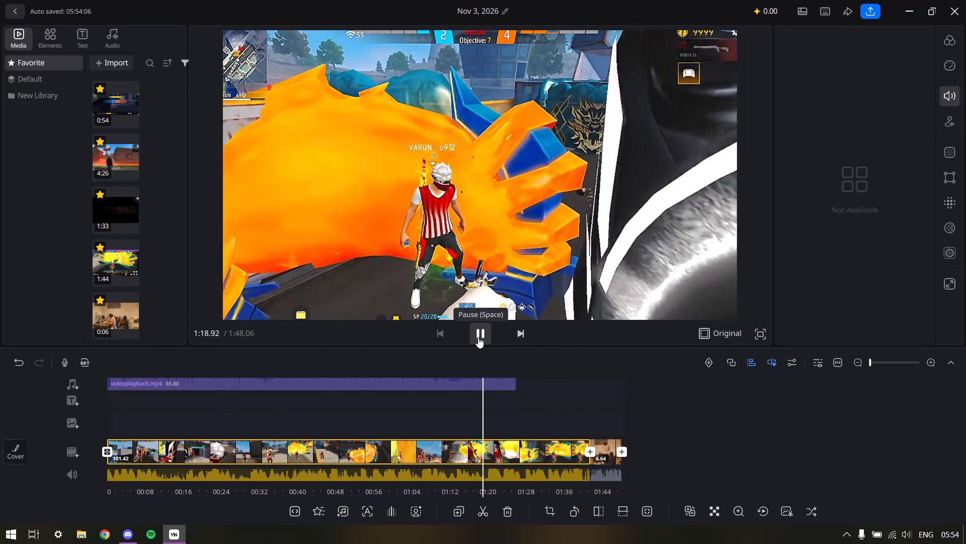
drag(458, 415, 566, 410)
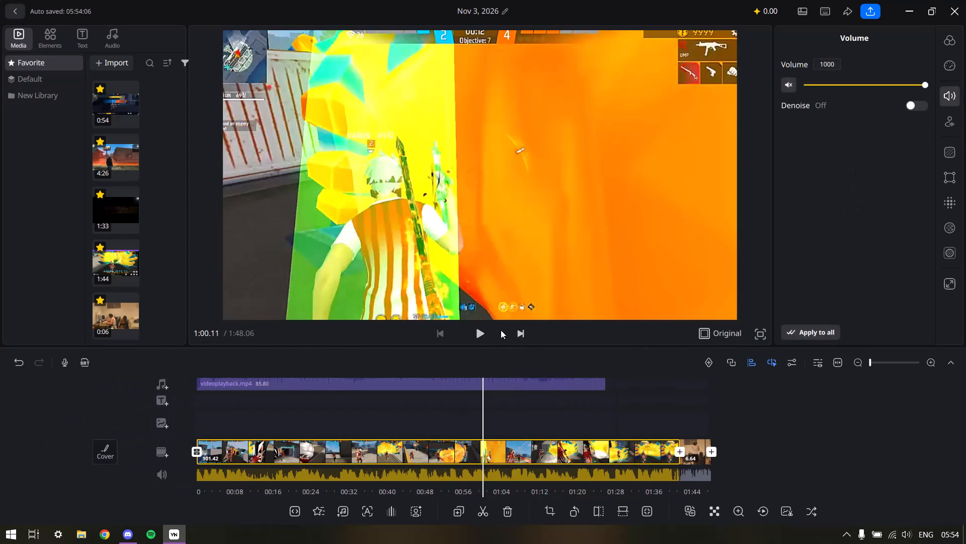
click(486, 329)
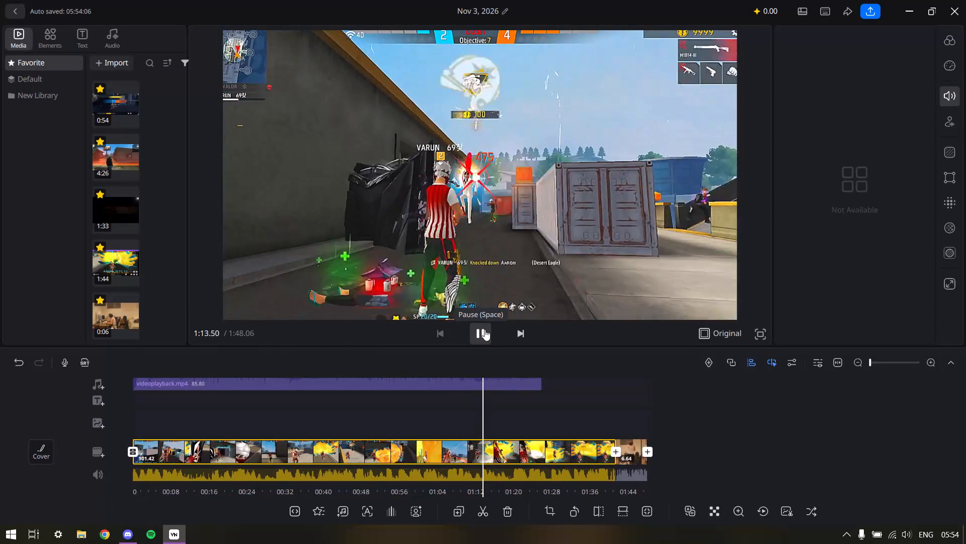
double_click(485, 329)
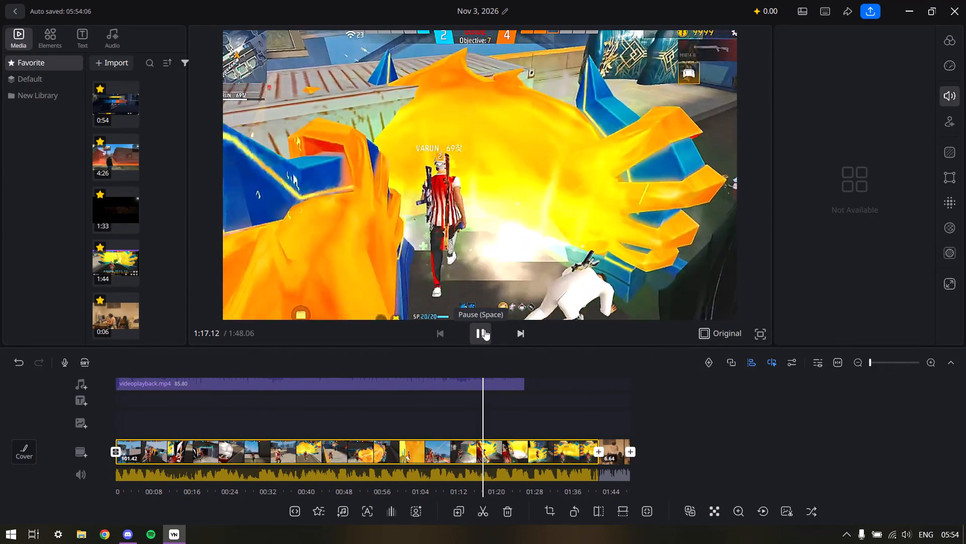
click(485, 329)
click(485, 329)
click(485, 329)
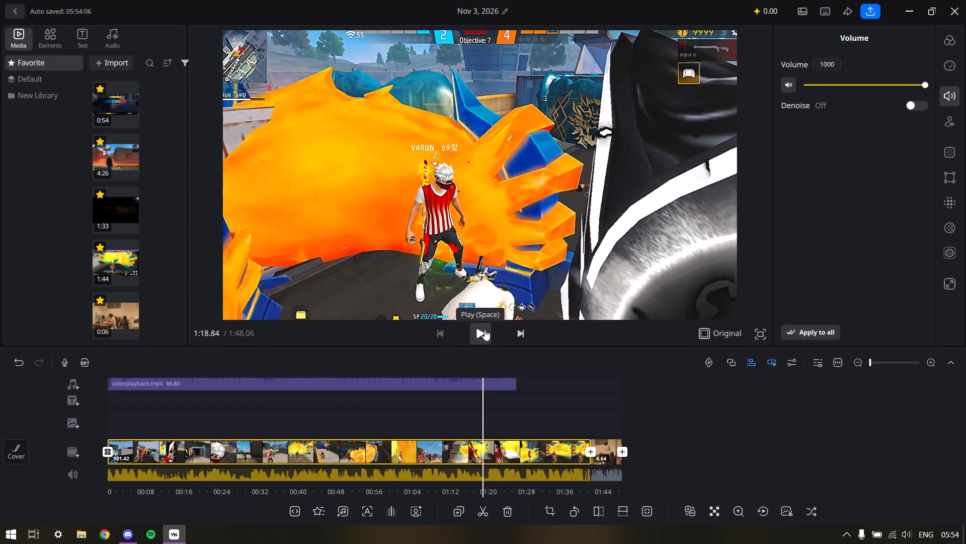
drag(463, 403, 506, 408)
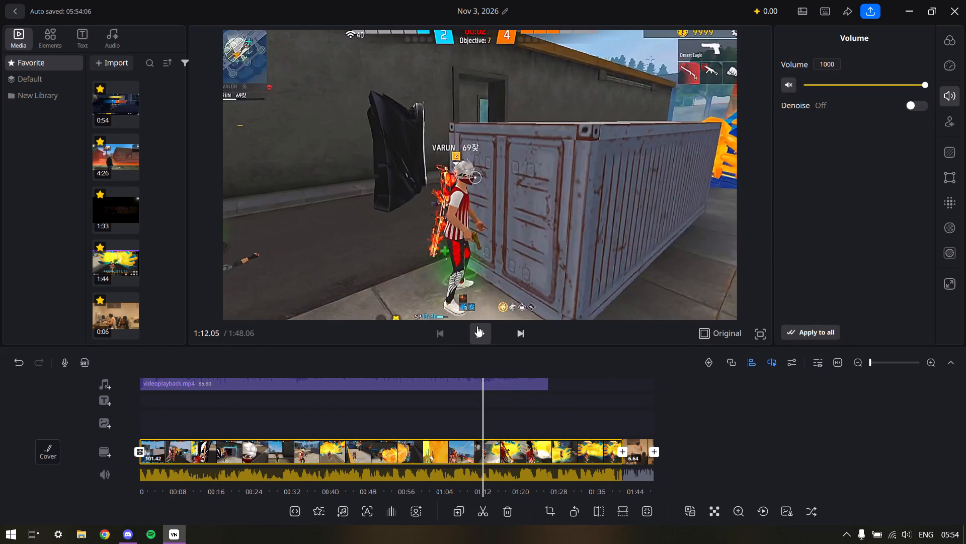
click(477, 326)
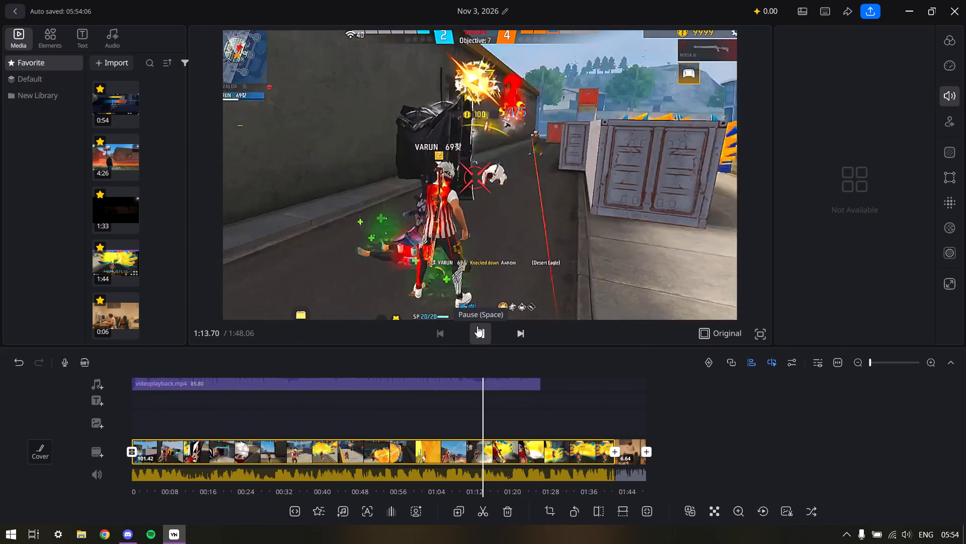
click(477, 326)
click(477, 326)
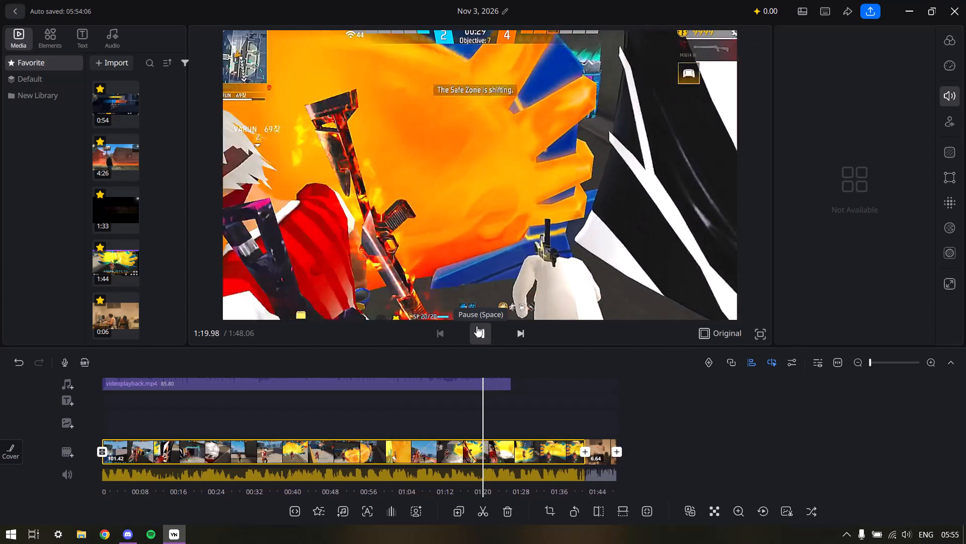
click(476, 326)
Delete the 6.64-second PC-smashing meme clip from the end of the main video track.
click(598, 460)
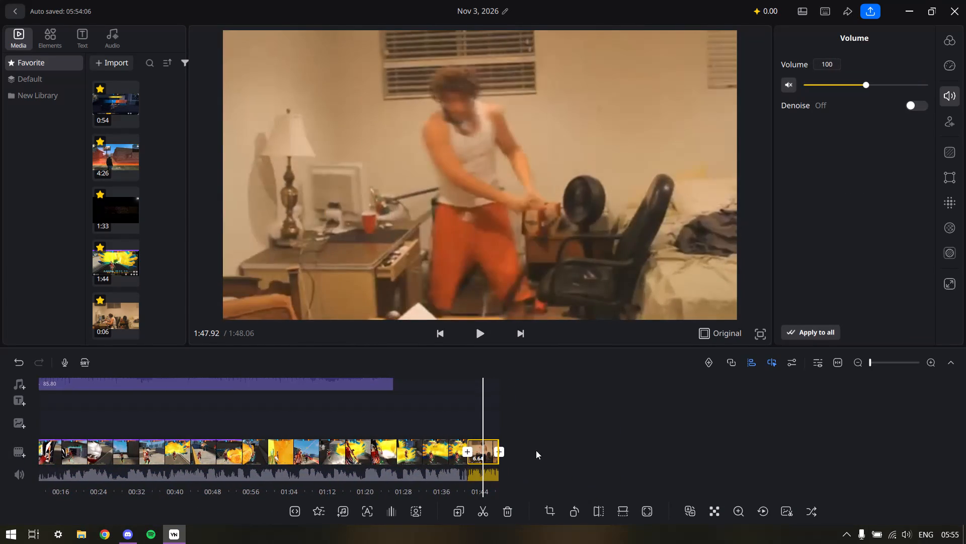
click(515, 509)
Replay the gameplay between about 1:02 and 1:21 to look for a suitable cut point.
drag(538, 407, 720, 405)
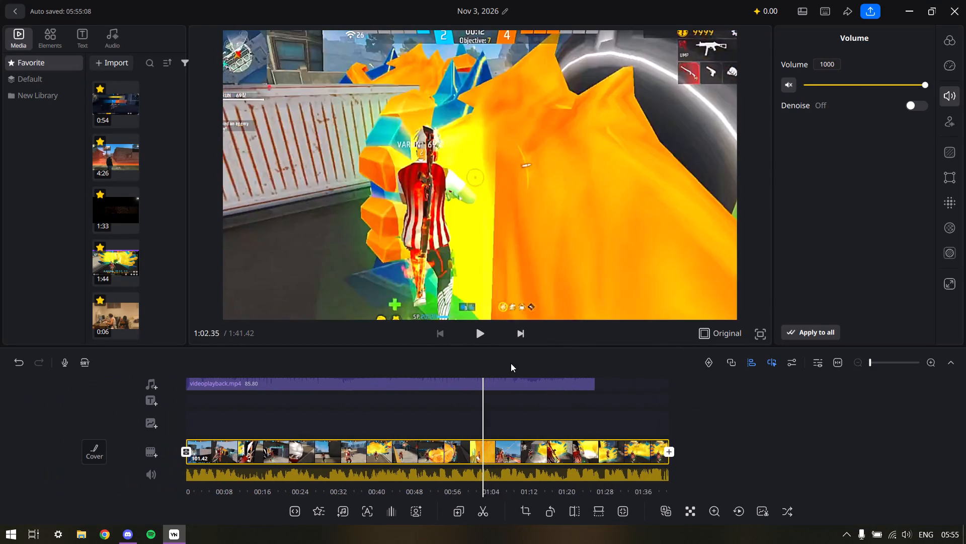
click(489, 349)
click(488, 349)
click(482, 335)
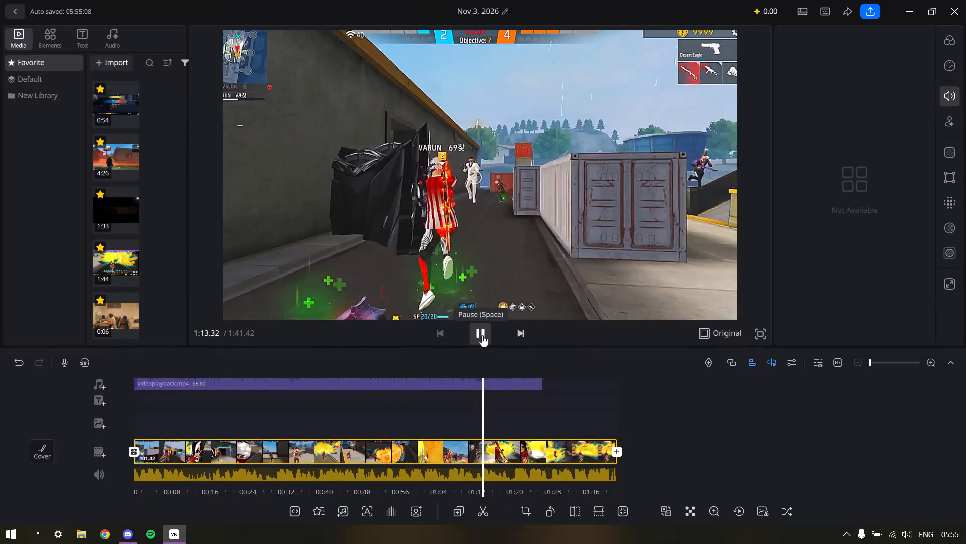
click(482, 335)
click(482, 335)
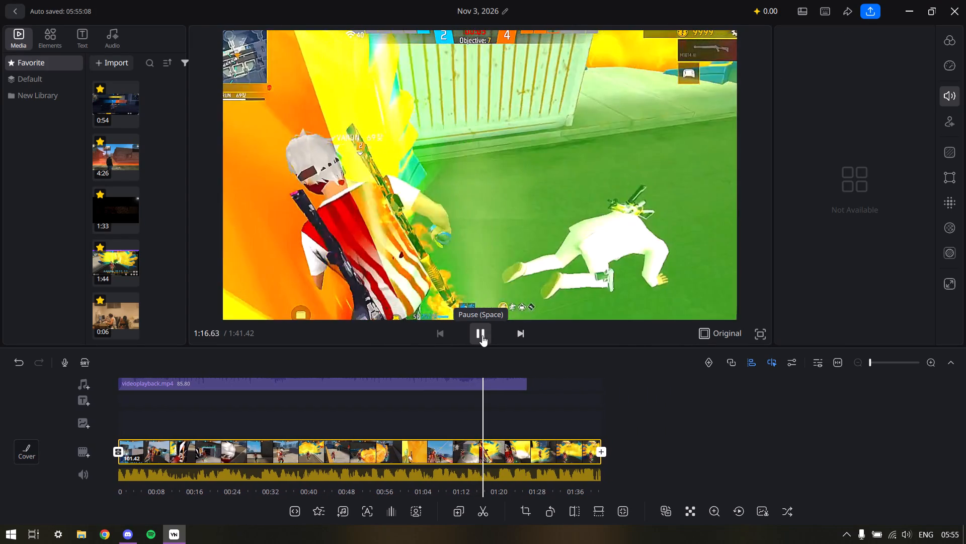
click(482, 335)
drag(499, 410, 507, 410)
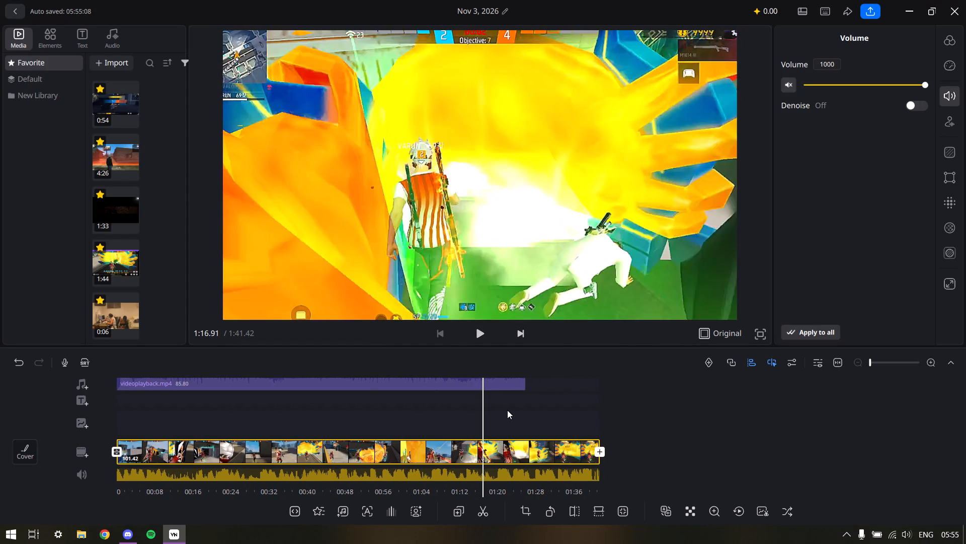
drag(507, 410, 513, 413)
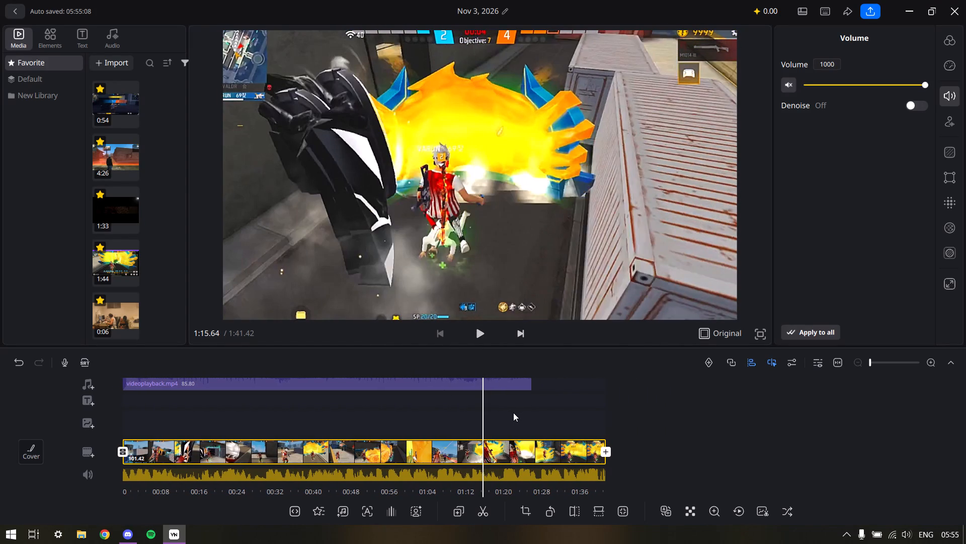
drag(513, 413, 514, 413)
drag(513, 414, 523, 415)
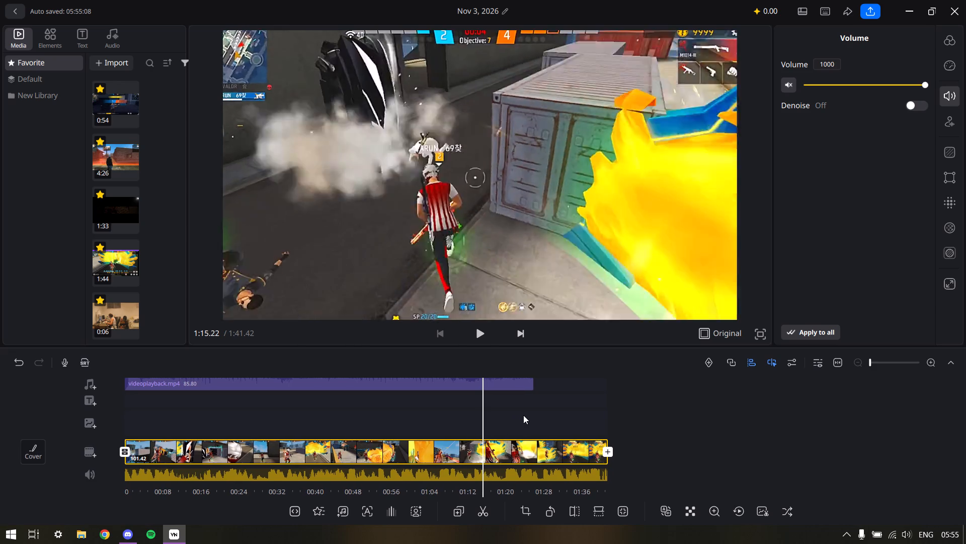
drag(523, 415, 524, 415)
click(486, 336)
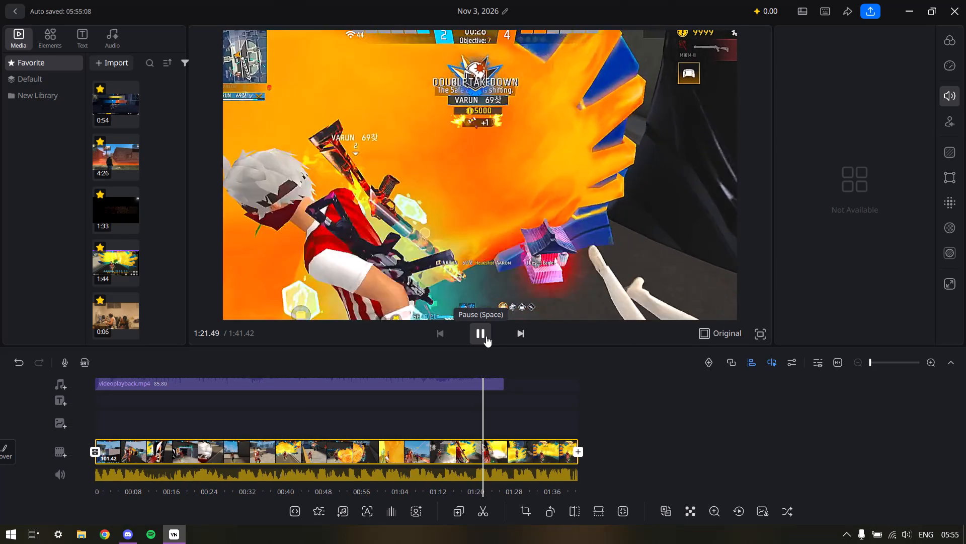
click(486, 336)
drag(460, 395, 501, 401)
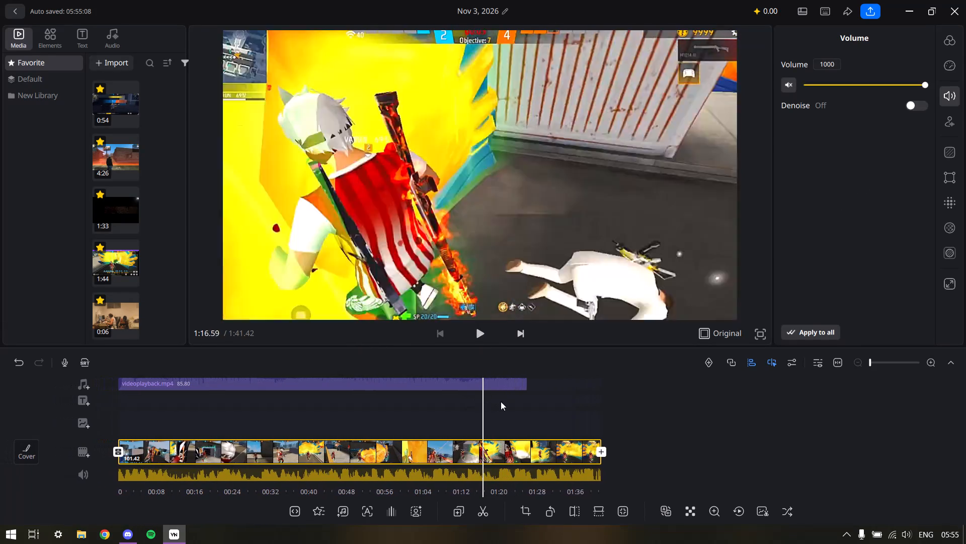
drag(501, 401, 500, 400)
click(484, 337)
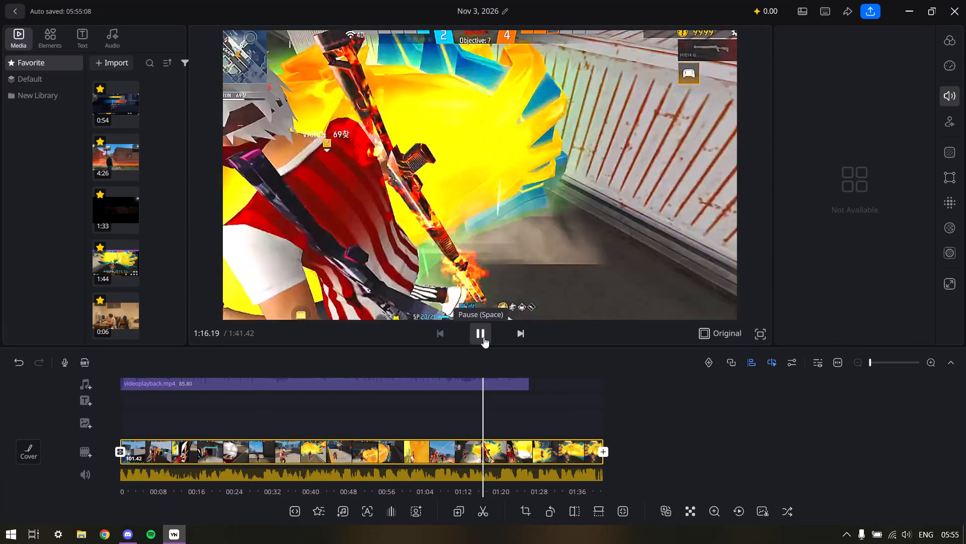
Play up to just after the knockdown and split the gameplay clip at 1:14.39.
drag(447, 409, 517, 411)
click(478, 342)
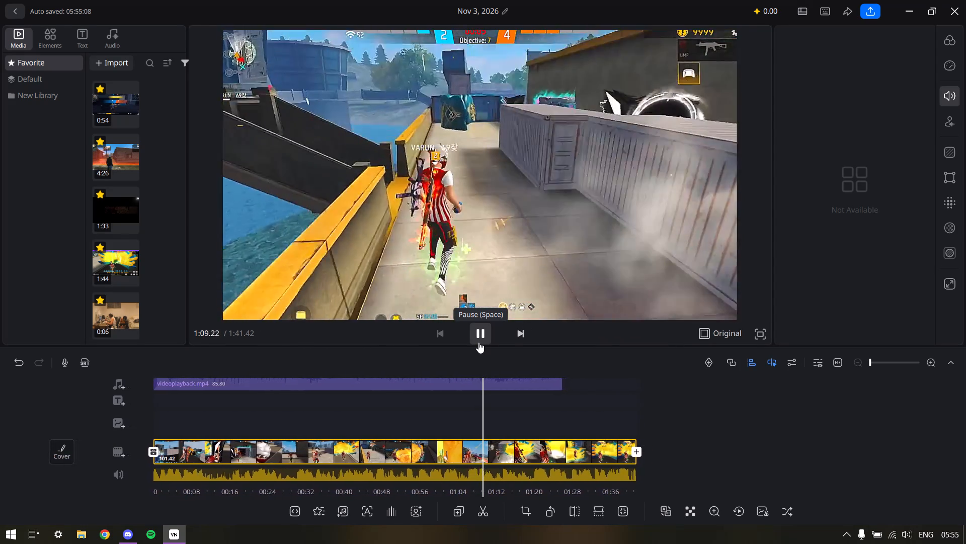
double_click(478, 342)
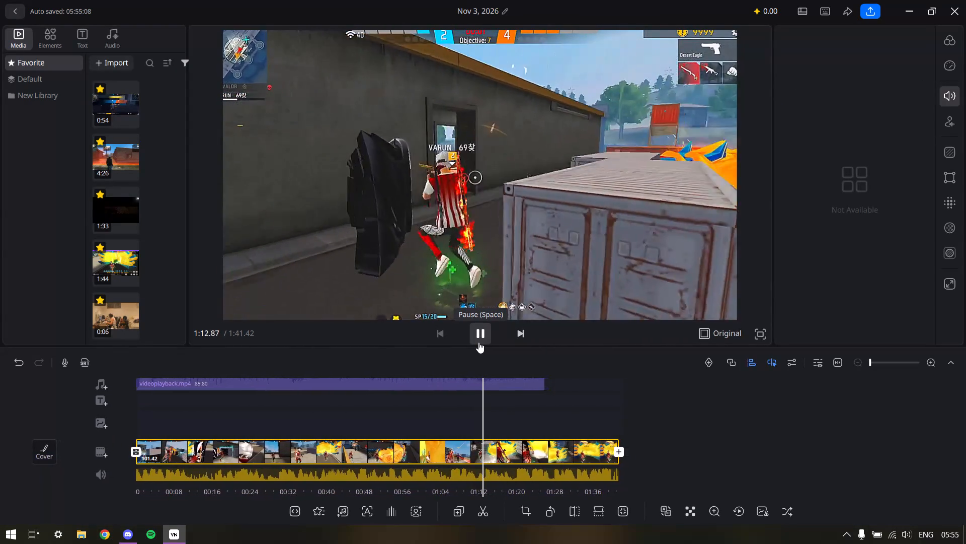
click(478, 342)
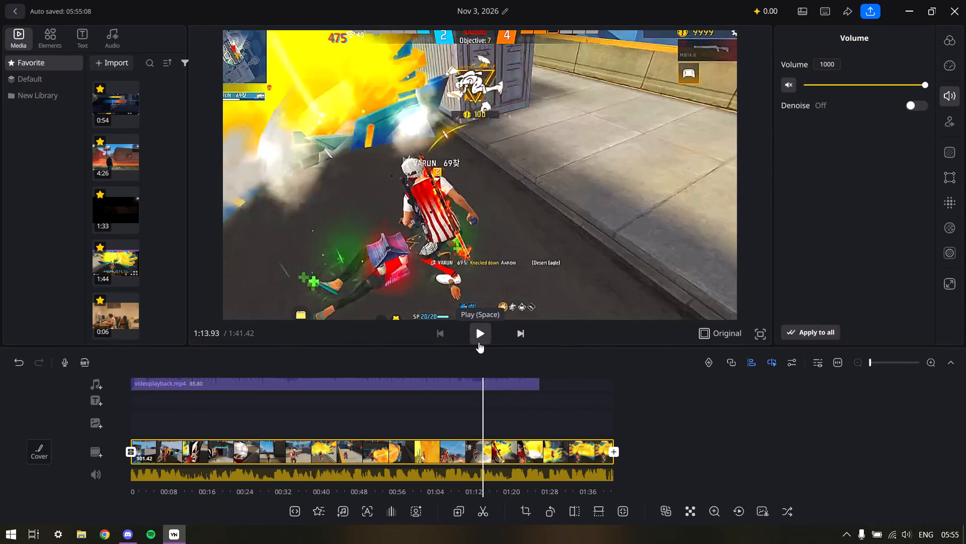
click(478, 342)
click(478, 342)
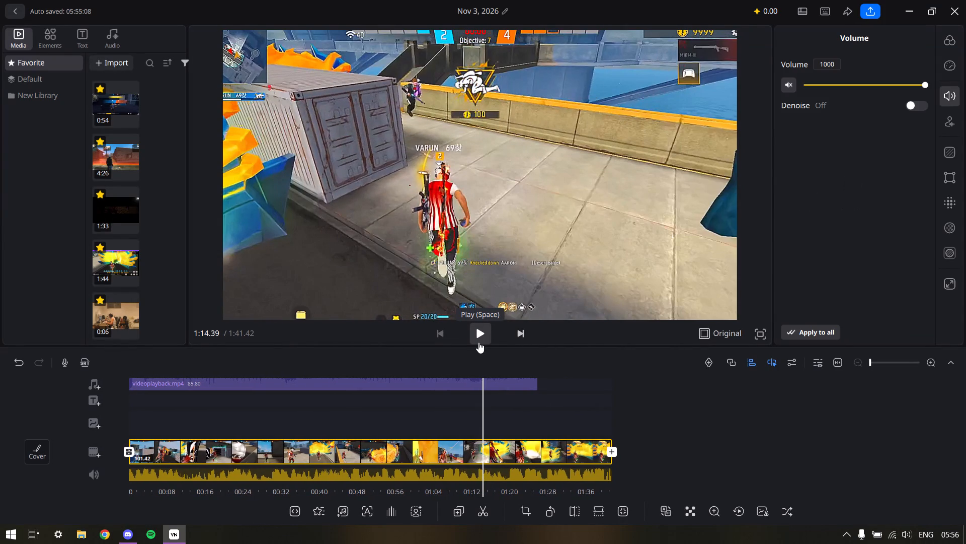
click(485, 518)
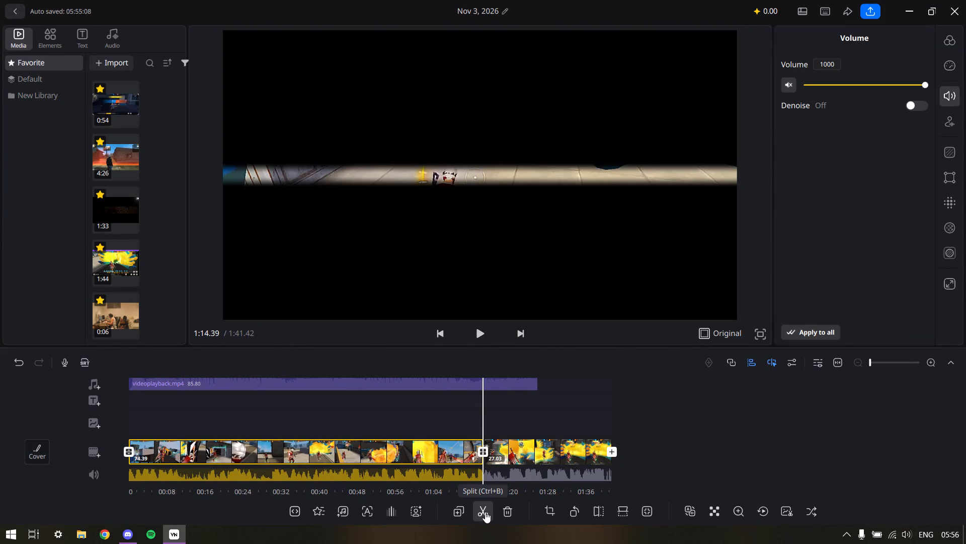
Split the second gameplay part at 1:22.70 and delete the 8.31-second section between the two cuts.
click(486, 340)
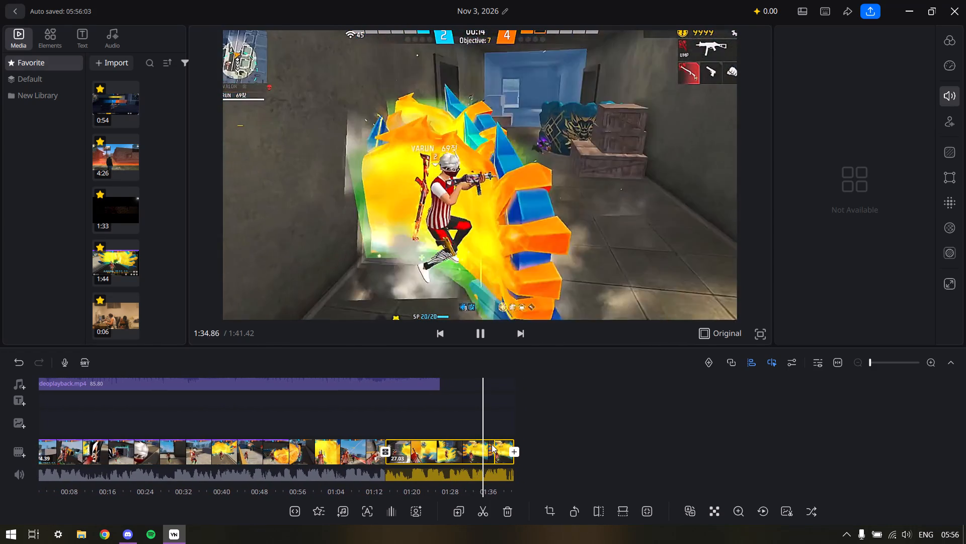
drag(466, 420, 518, 415)
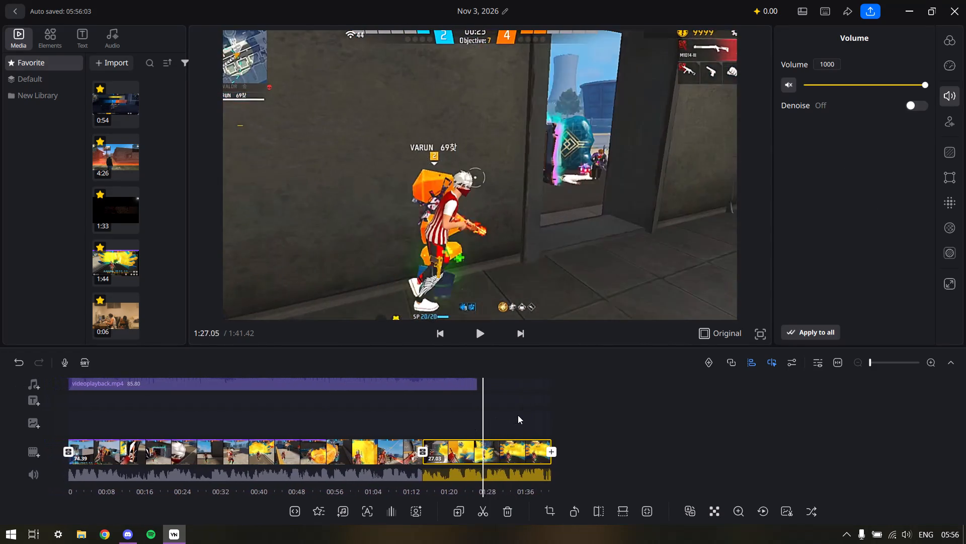
drag(518, 415, 576, 410)
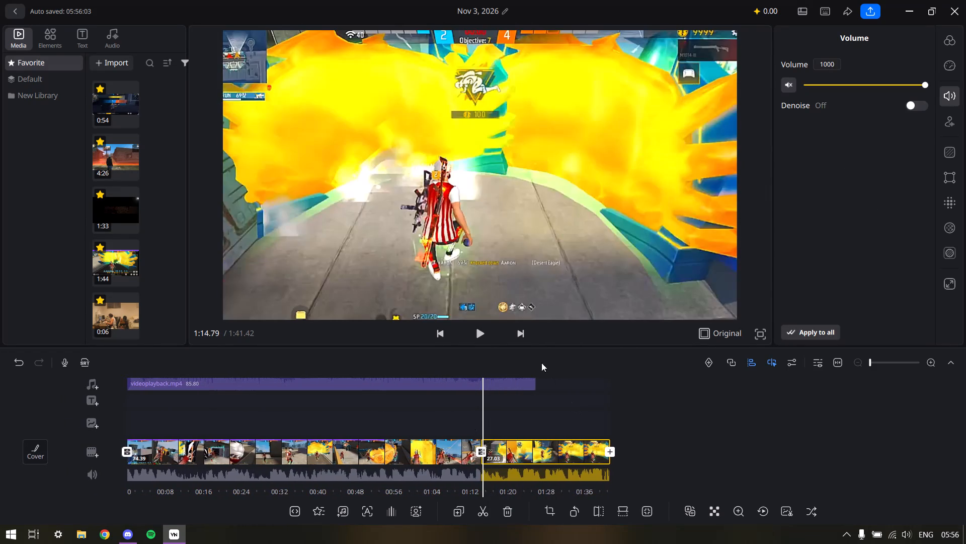
click(485, 334)
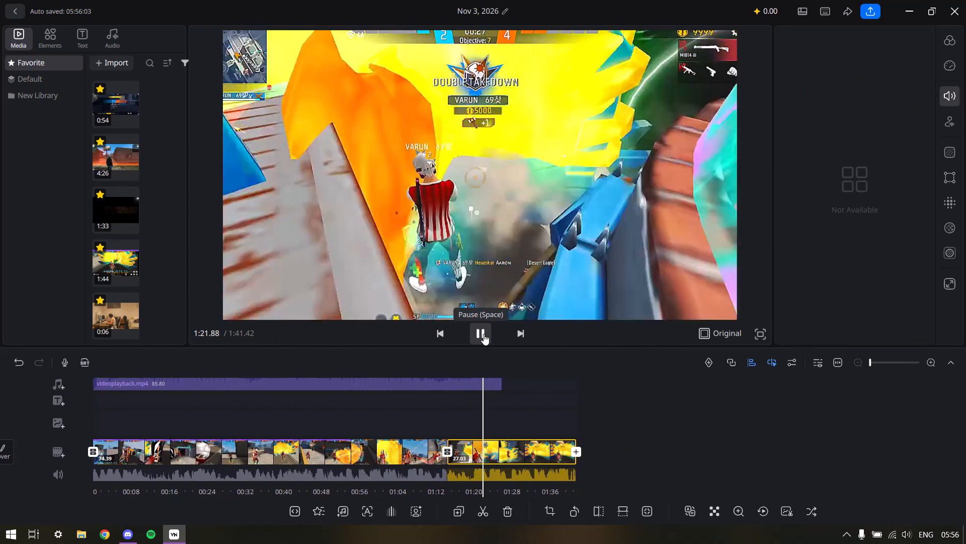
click(484, 334)
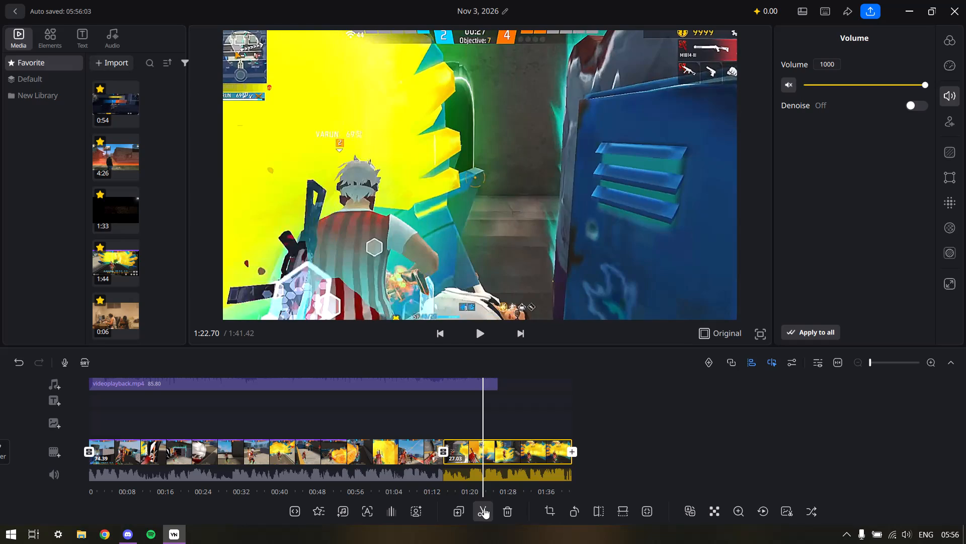
click(484, 510)
click(466, 461)
click(512, 510)
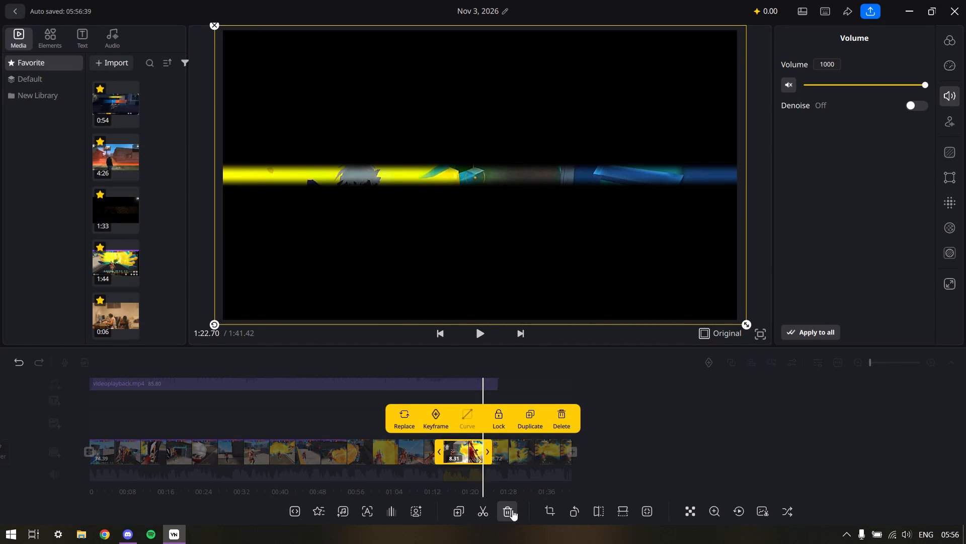
Play the shortened timeline to about 1:25 to review the new join against the end of the music.
click(481, 331)
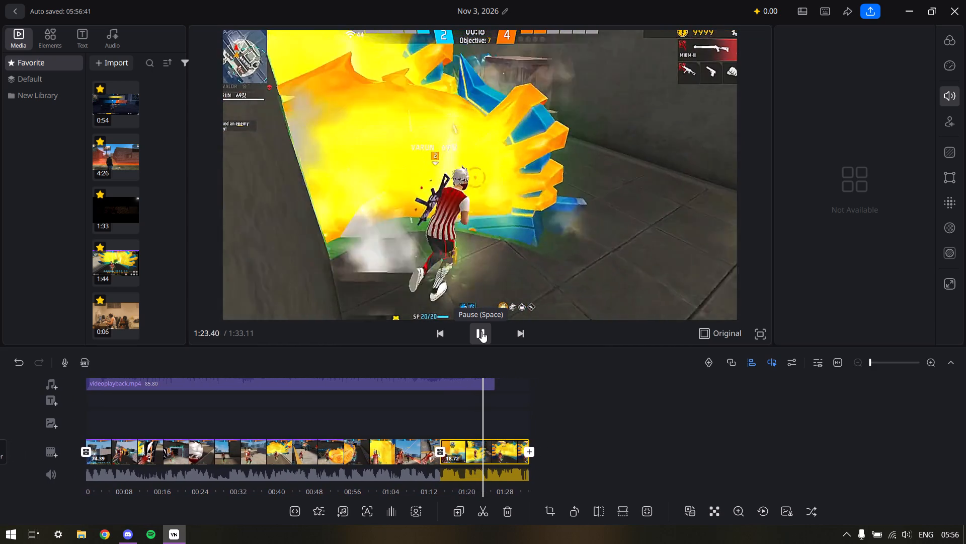
click(481, 331)
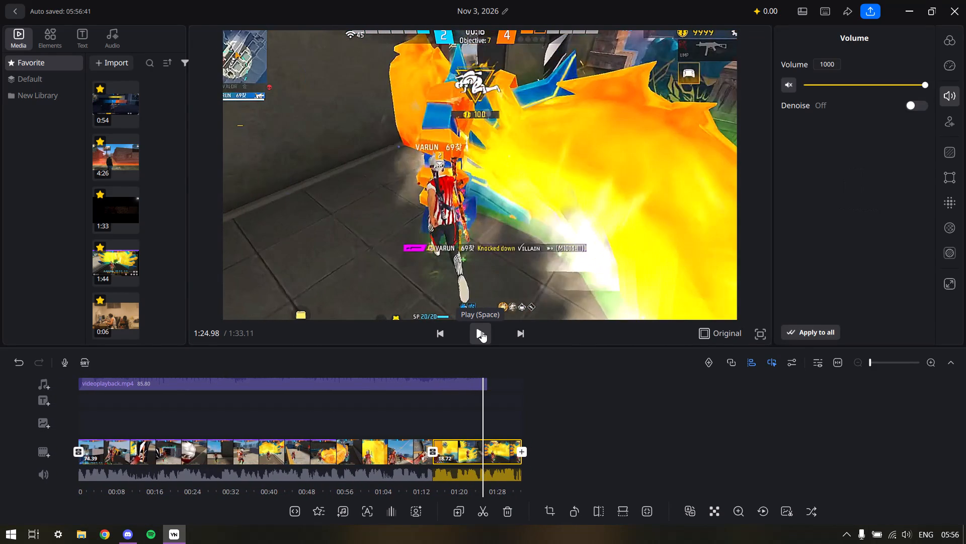
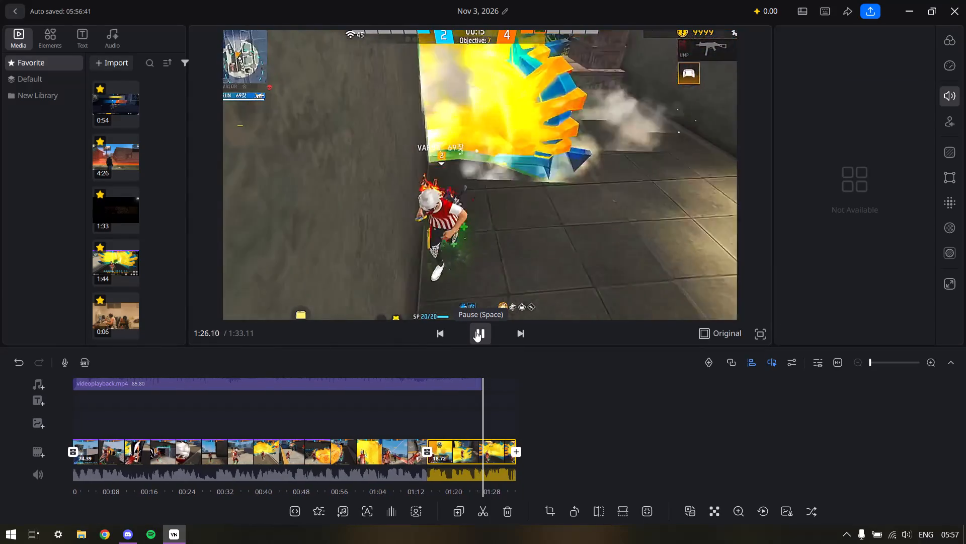
Review the gameplay's ending, split the second gameplay clip at 10.72 seconds, just after the knockdown near 1:25, and delete the 7.99-second remainder.
click(474, 330)
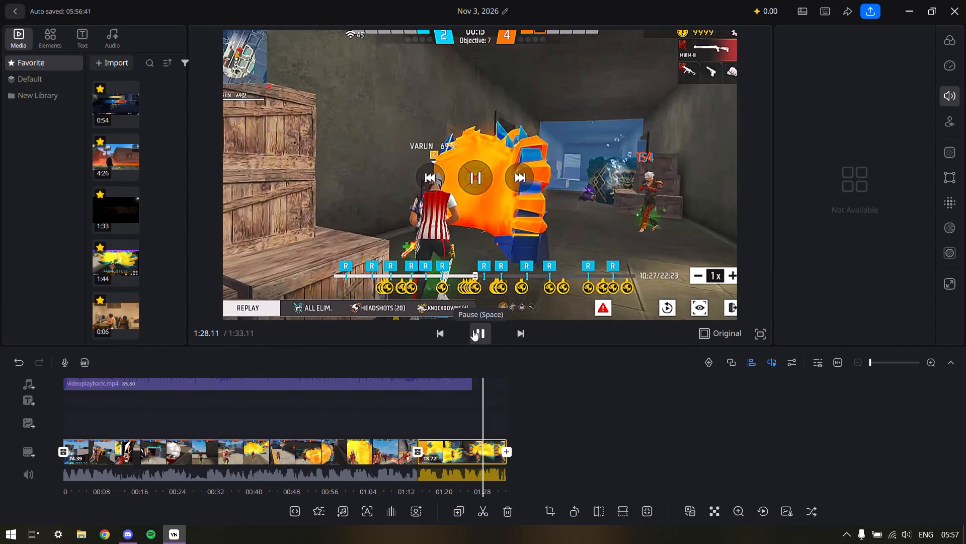
click(473, 330)
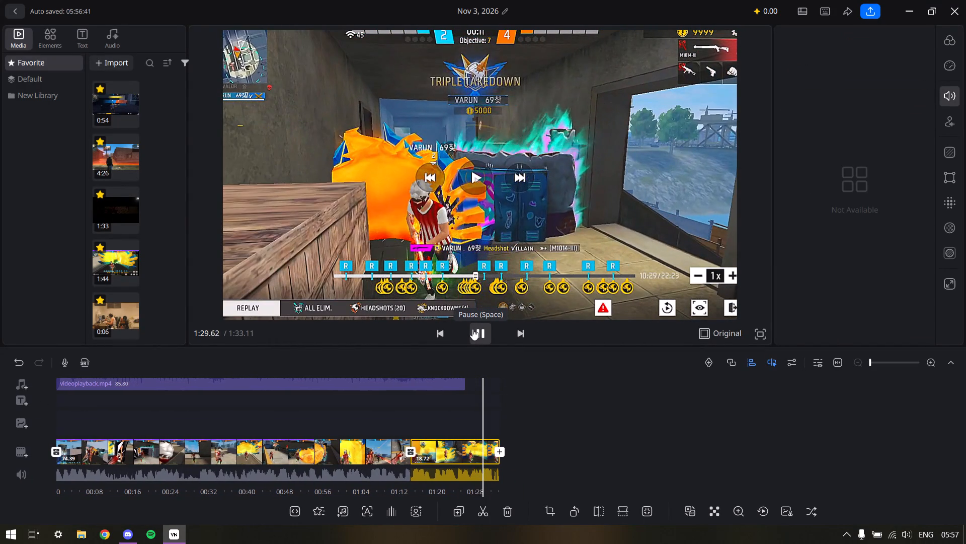
click(472, 329)
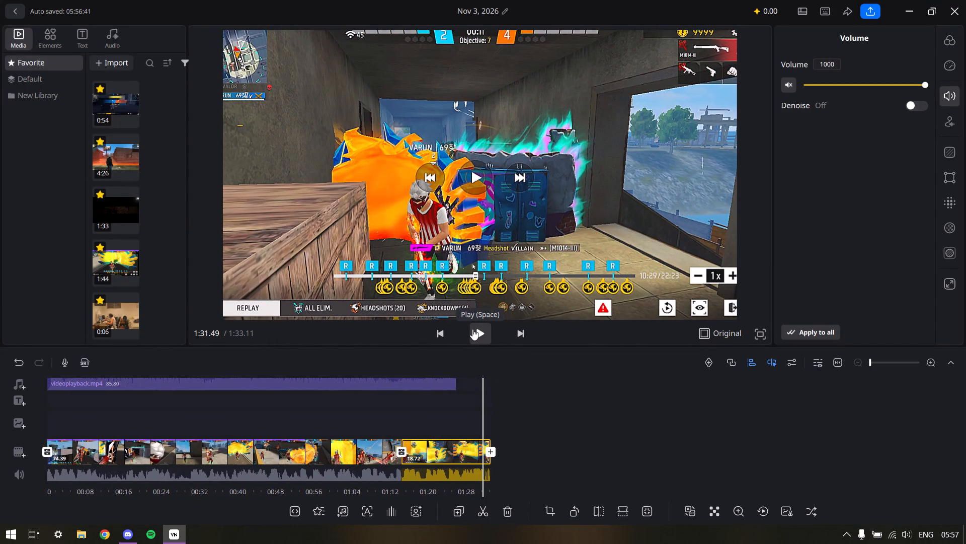
drag(397, 418, 463, 417)
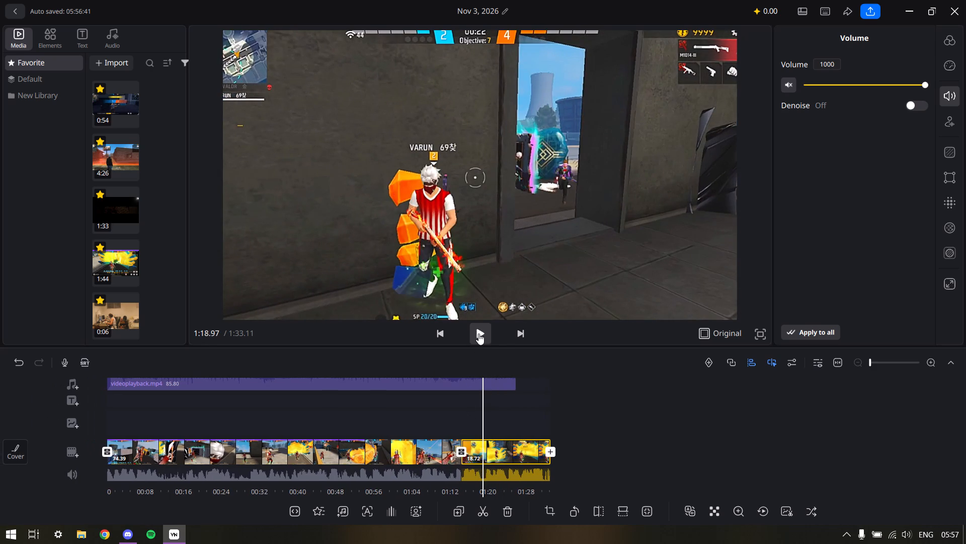
double_click(478, 333)
click(478, 333)
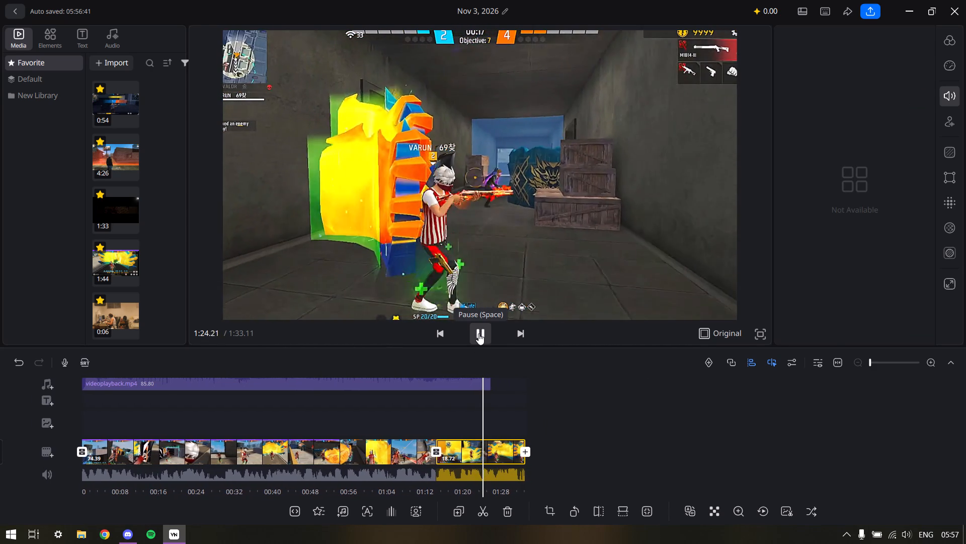
click(478, 333)
double_click(478, 333)
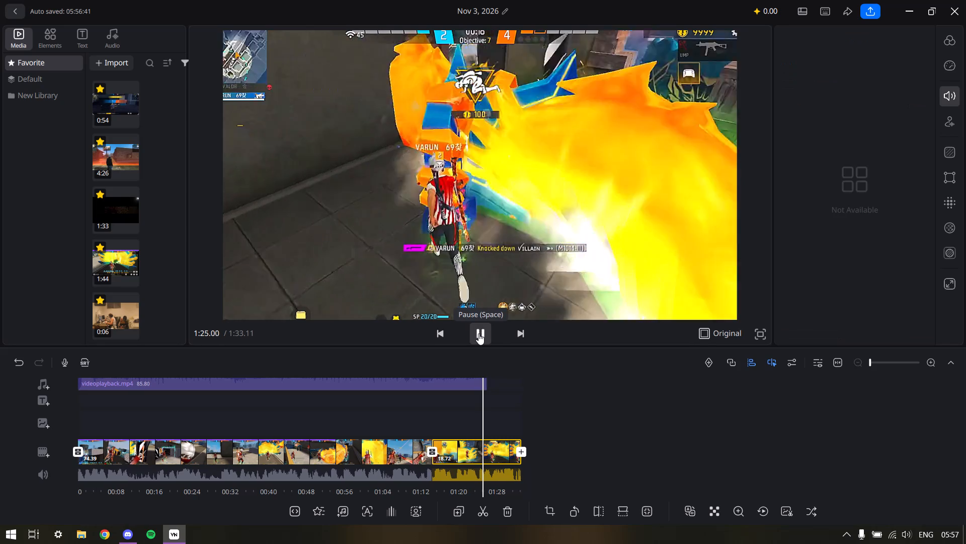
click(484, 503)
click(494, 459)
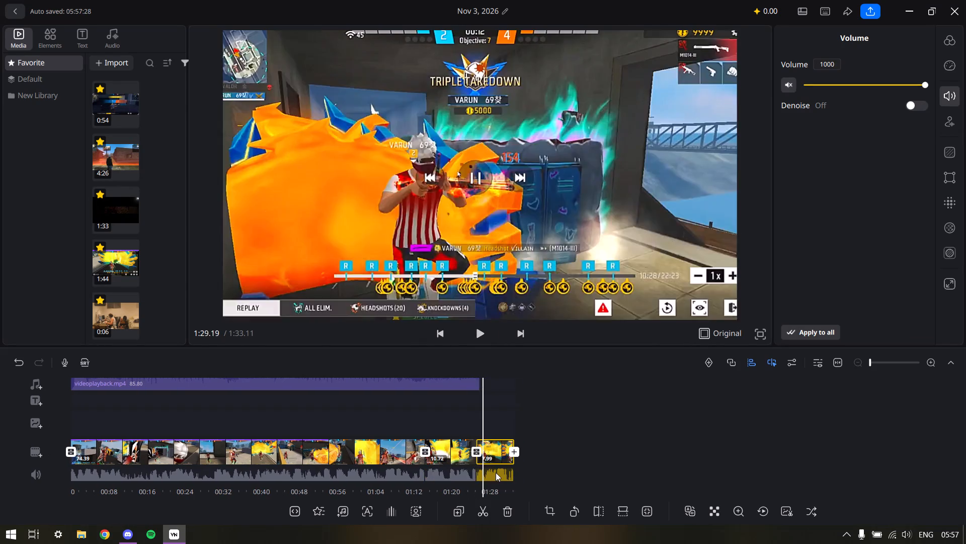
click(510, 506)
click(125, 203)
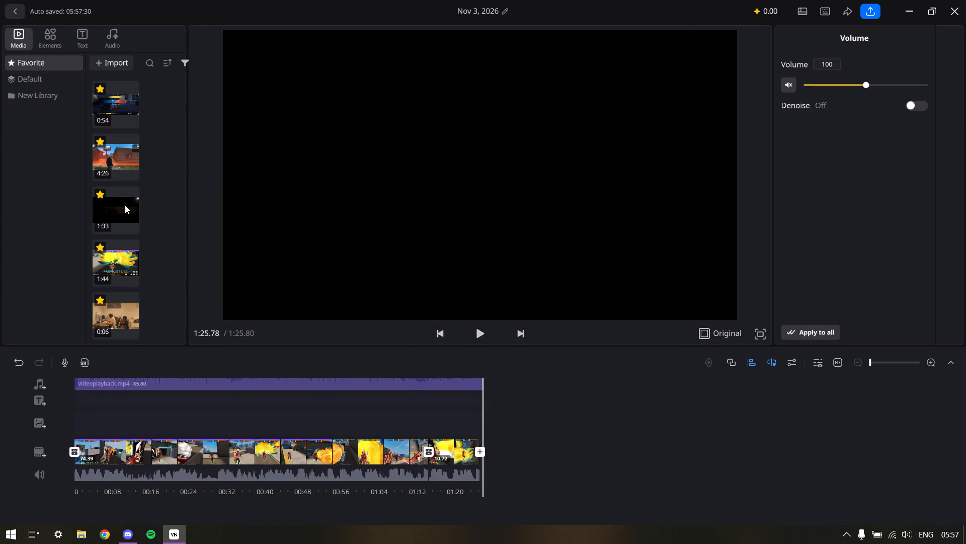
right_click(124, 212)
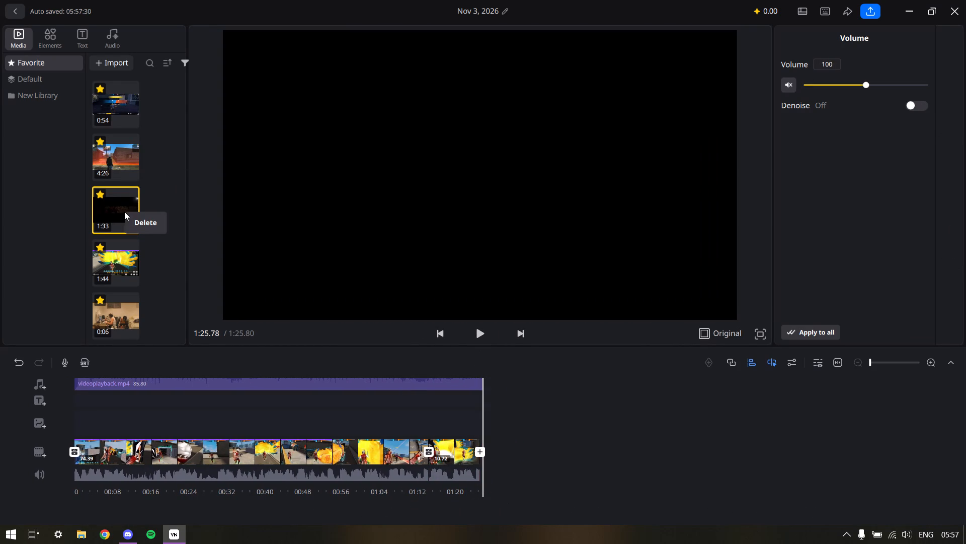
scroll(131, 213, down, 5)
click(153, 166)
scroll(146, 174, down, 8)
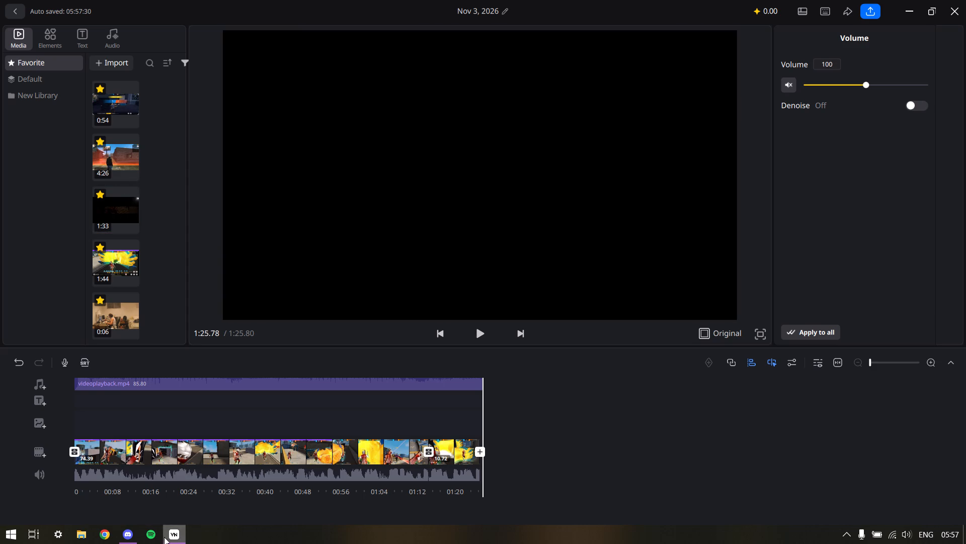
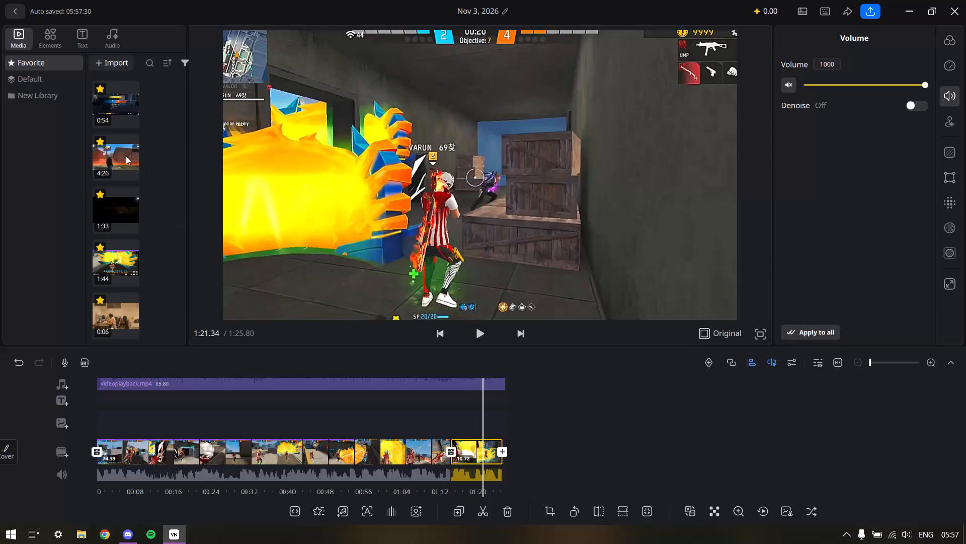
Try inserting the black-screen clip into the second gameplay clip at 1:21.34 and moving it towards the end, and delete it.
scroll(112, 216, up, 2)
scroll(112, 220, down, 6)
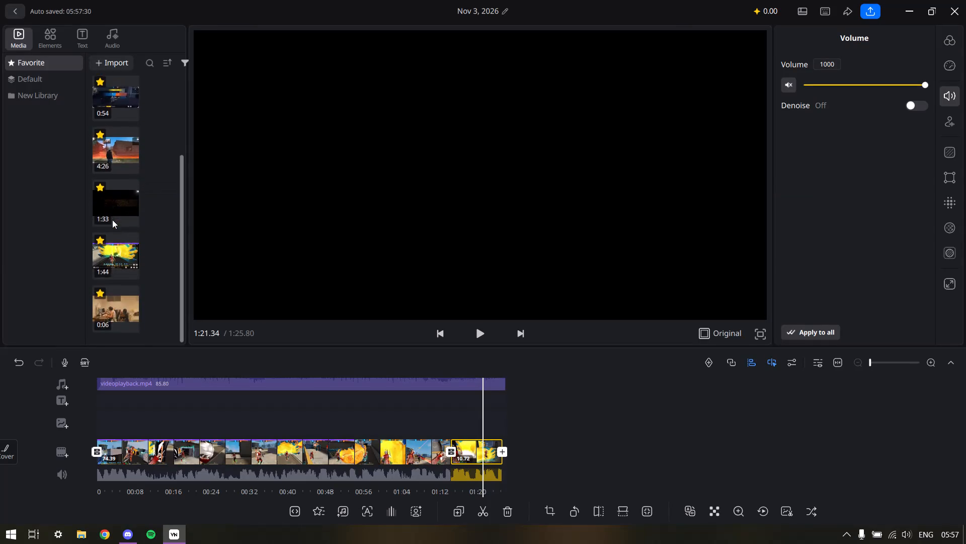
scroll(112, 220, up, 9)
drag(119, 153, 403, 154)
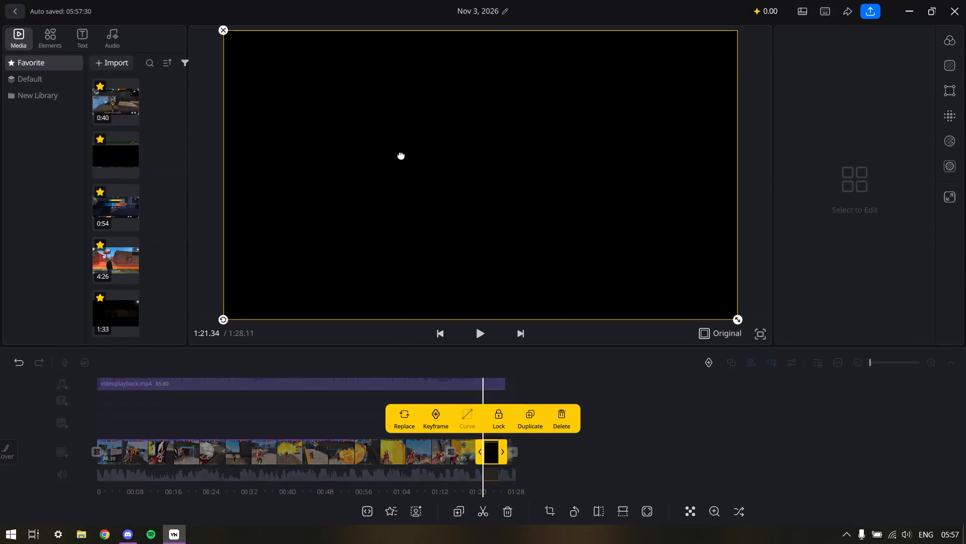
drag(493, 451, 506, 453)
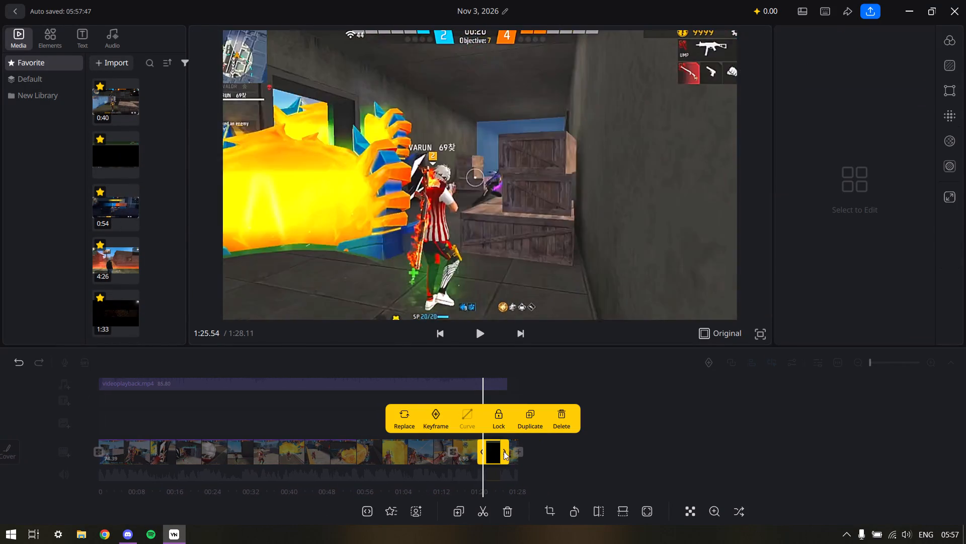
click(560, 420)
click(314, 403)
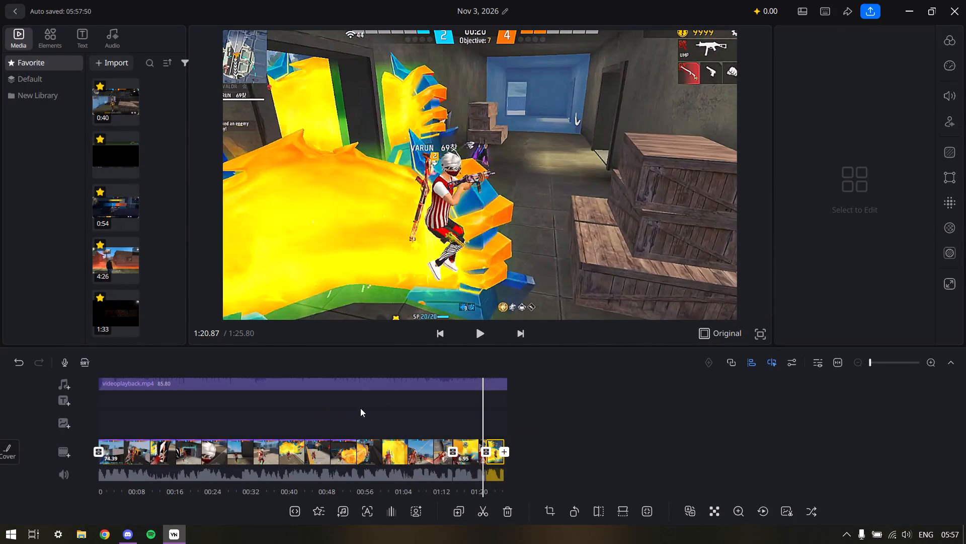
Append the black-screen clip from the Favorite media after the last gameplay clip, at 1:25.80.
drag(360, 408, 320, 416)
click(480, 452)
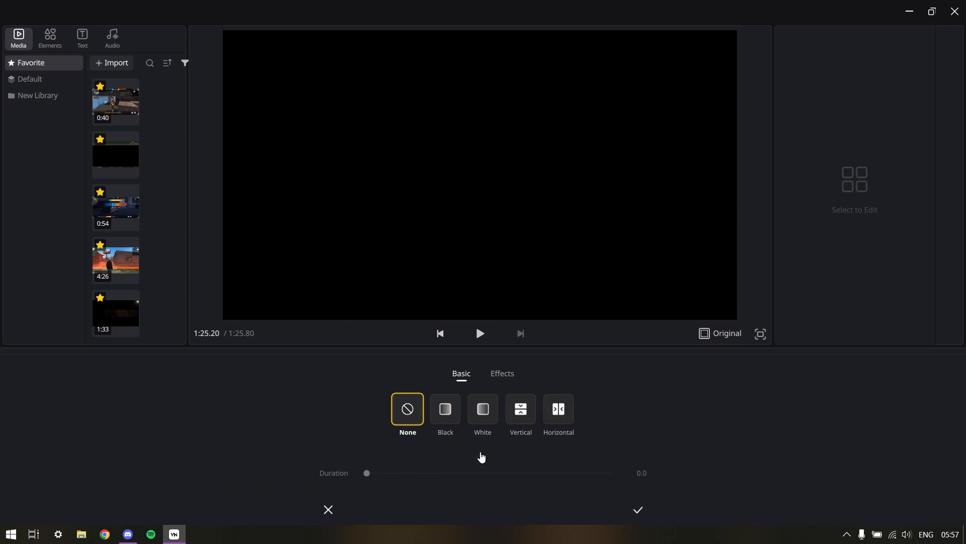
click(114, 147)
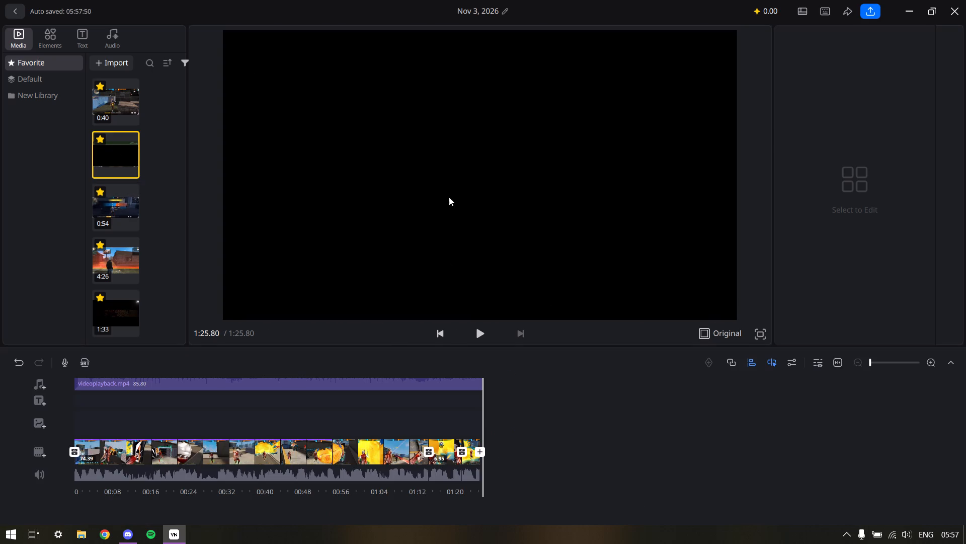
drag(114, 158, 509, 208)
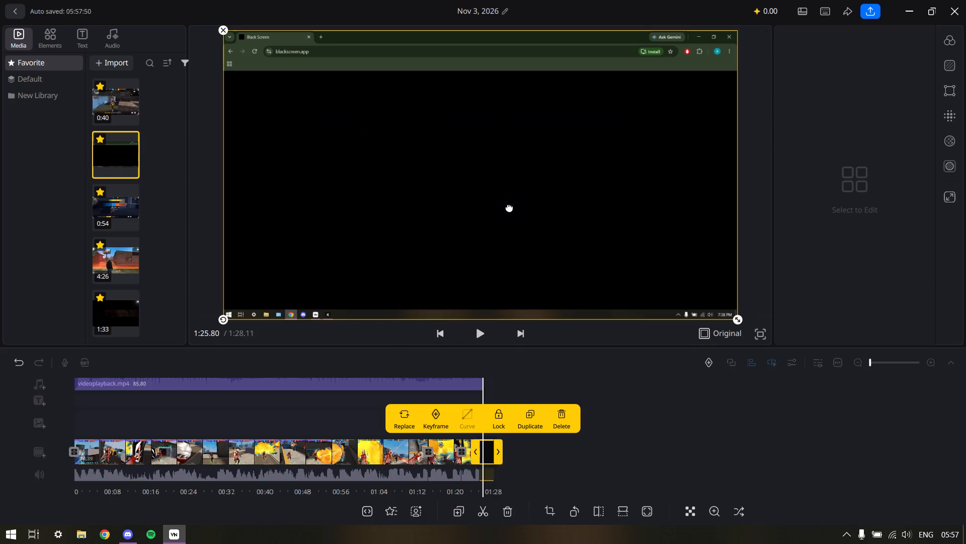
Enlarge the black-screen clip in the preview so its browser bar and taskbar fall outside the frame.
scroll(567, 232, up, 4)
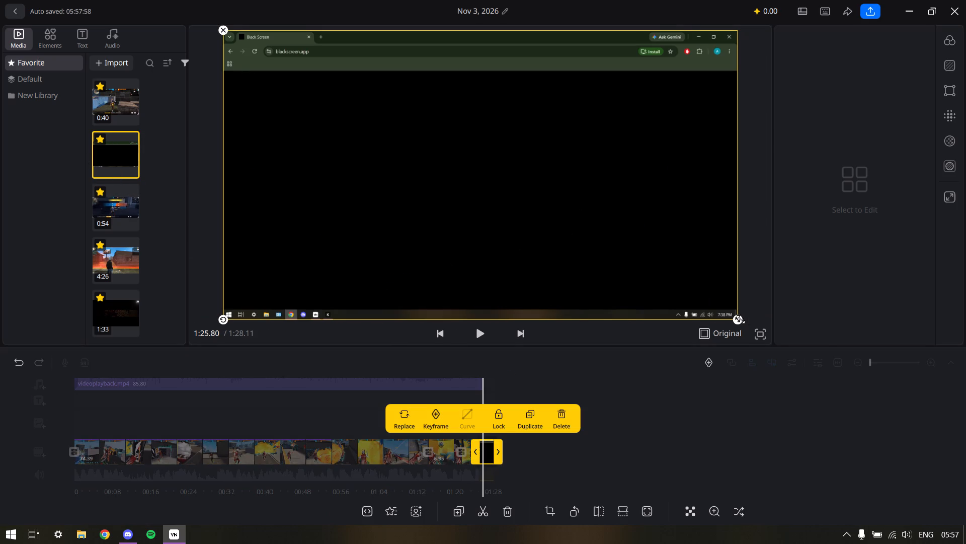
drag(738, 320, 939, 370)
click(342, 401)
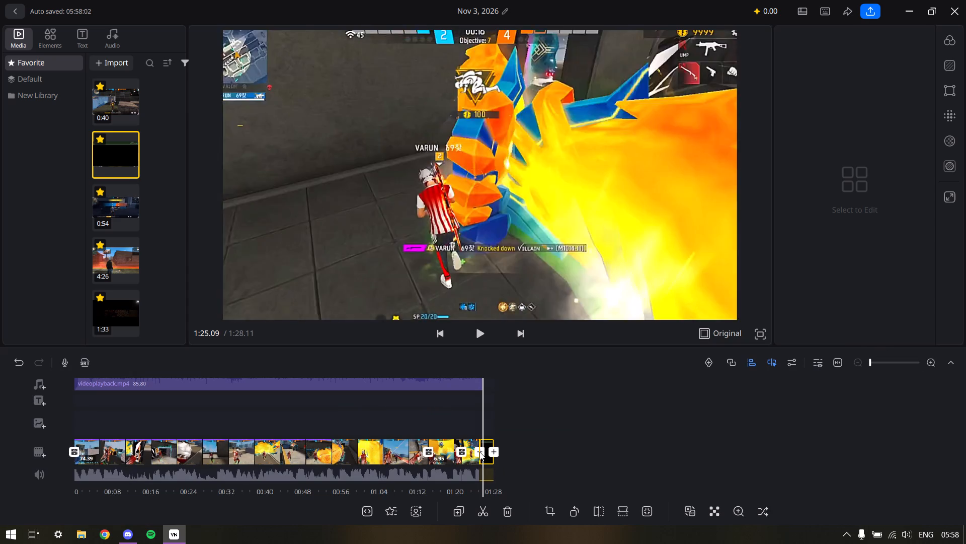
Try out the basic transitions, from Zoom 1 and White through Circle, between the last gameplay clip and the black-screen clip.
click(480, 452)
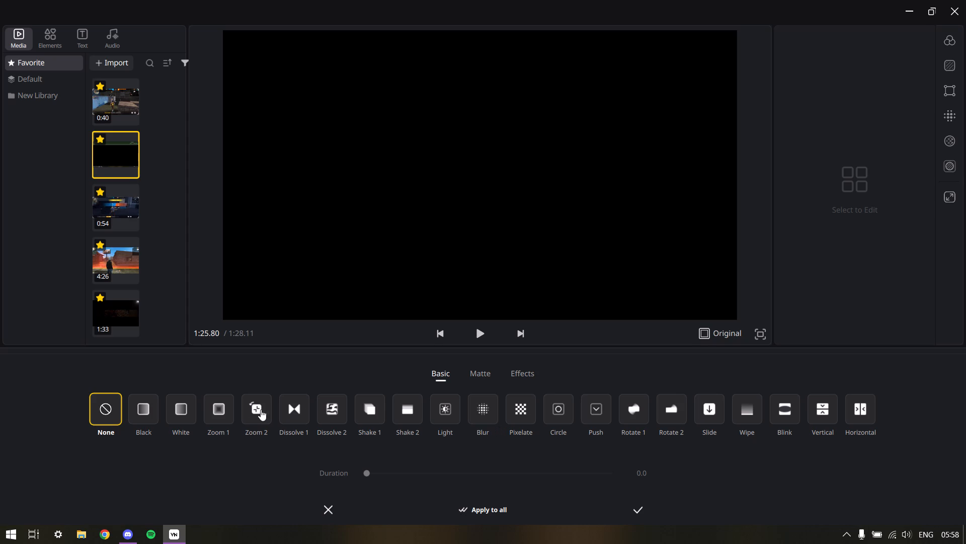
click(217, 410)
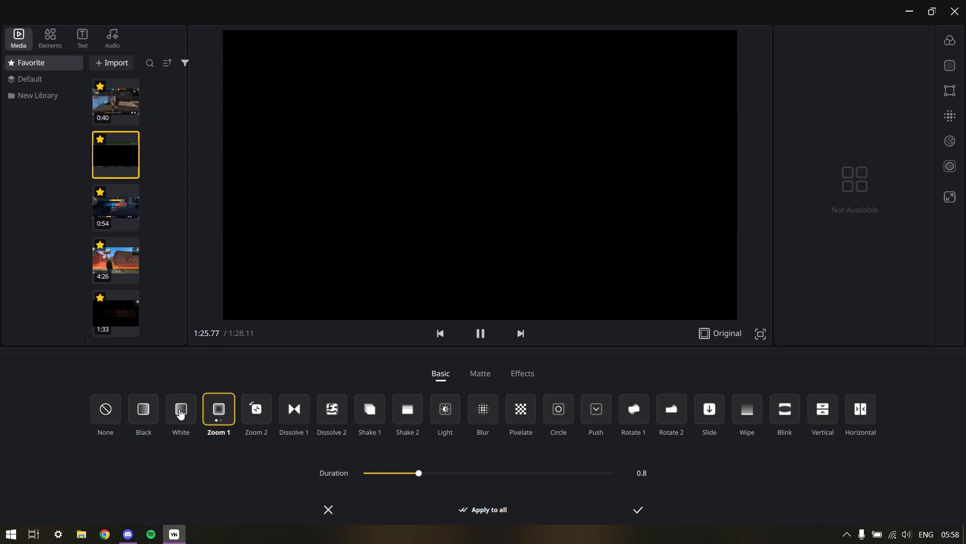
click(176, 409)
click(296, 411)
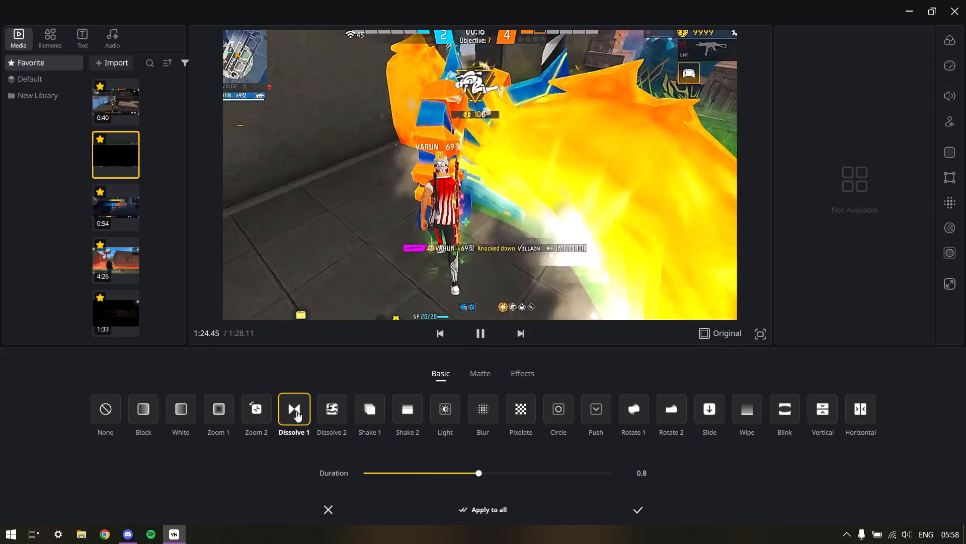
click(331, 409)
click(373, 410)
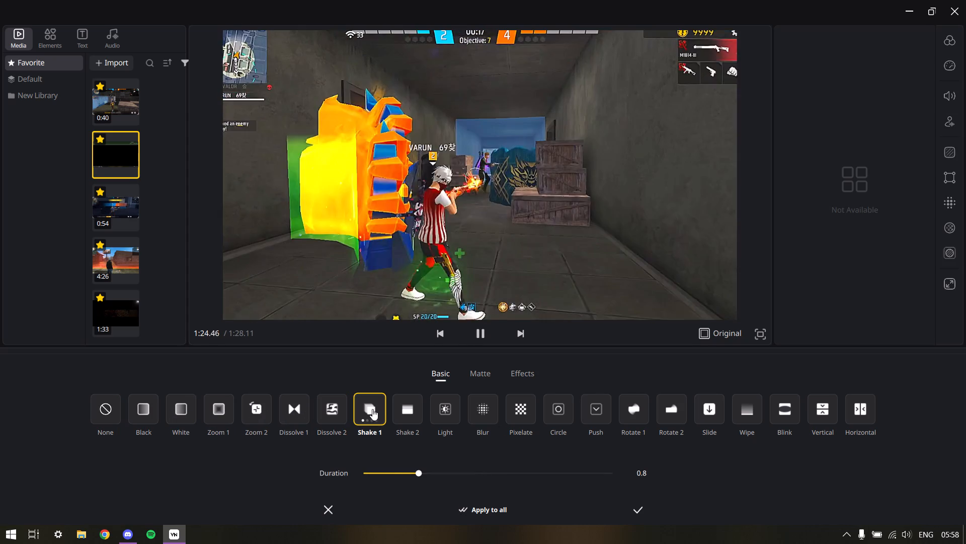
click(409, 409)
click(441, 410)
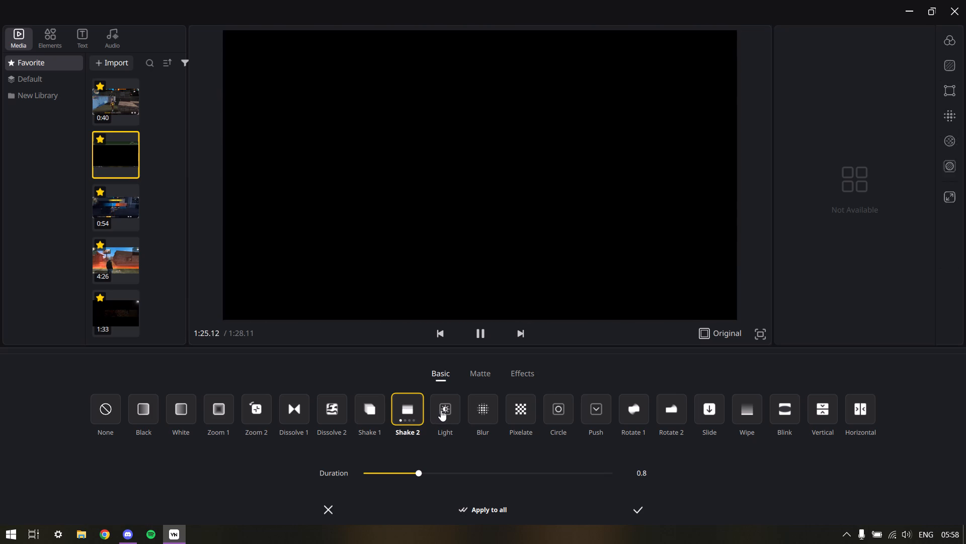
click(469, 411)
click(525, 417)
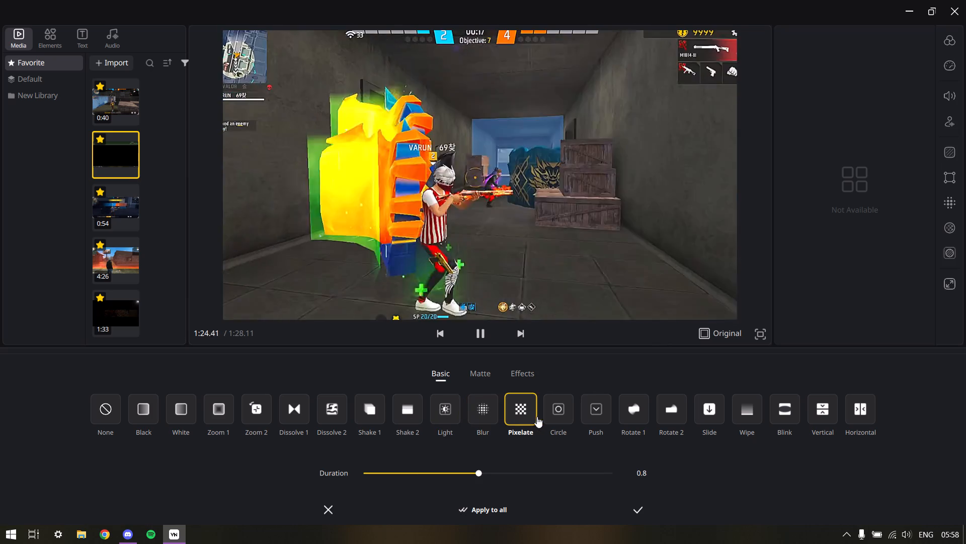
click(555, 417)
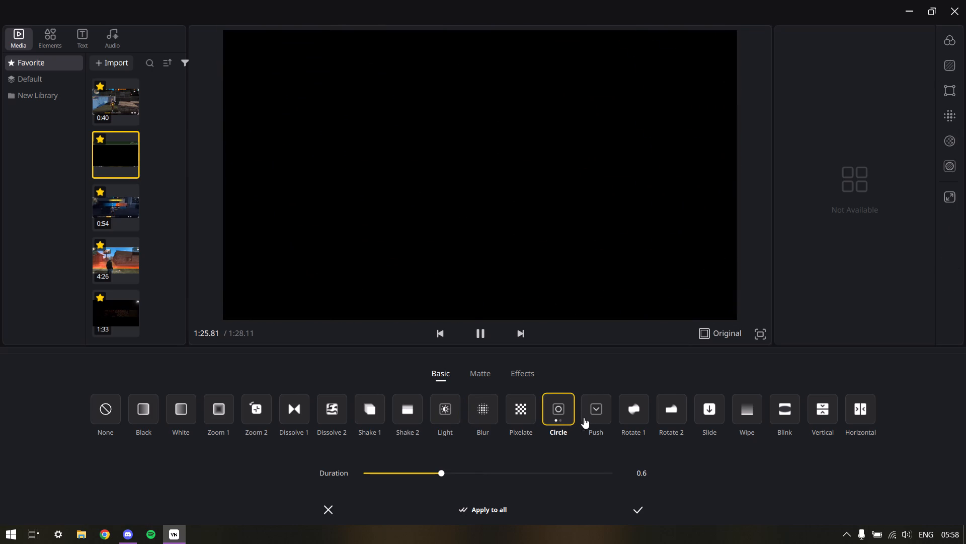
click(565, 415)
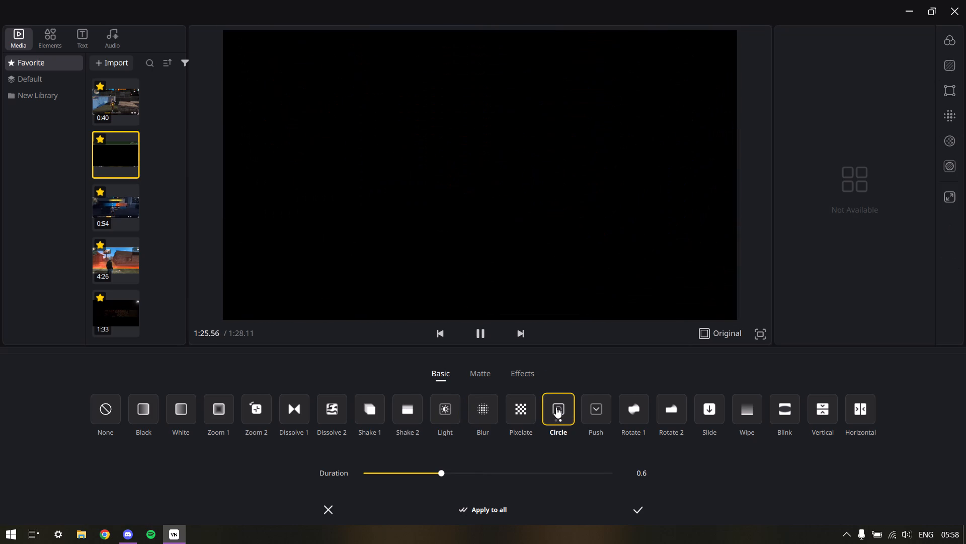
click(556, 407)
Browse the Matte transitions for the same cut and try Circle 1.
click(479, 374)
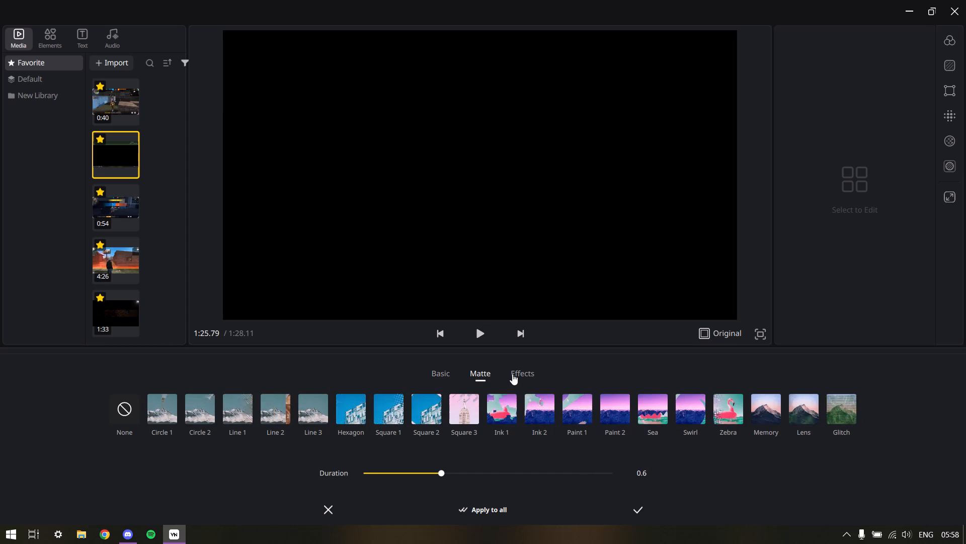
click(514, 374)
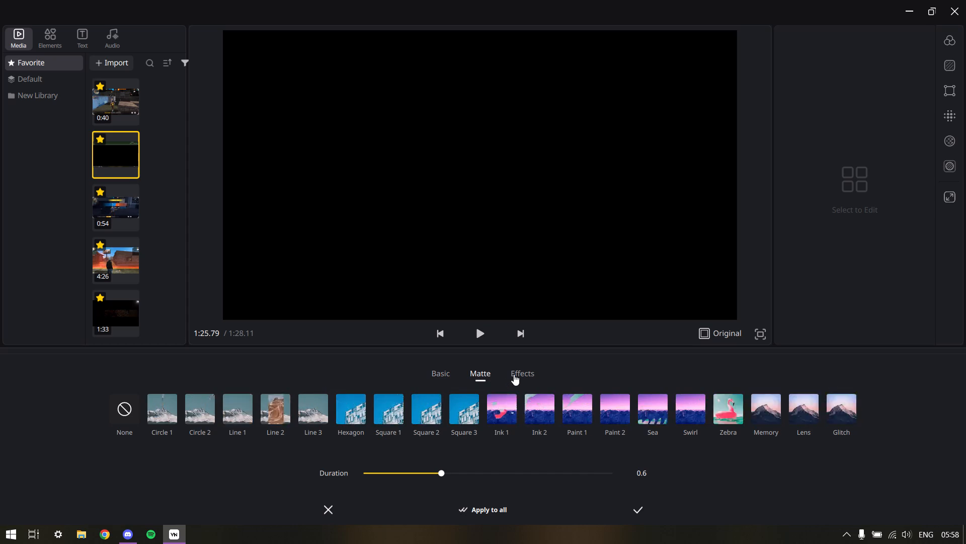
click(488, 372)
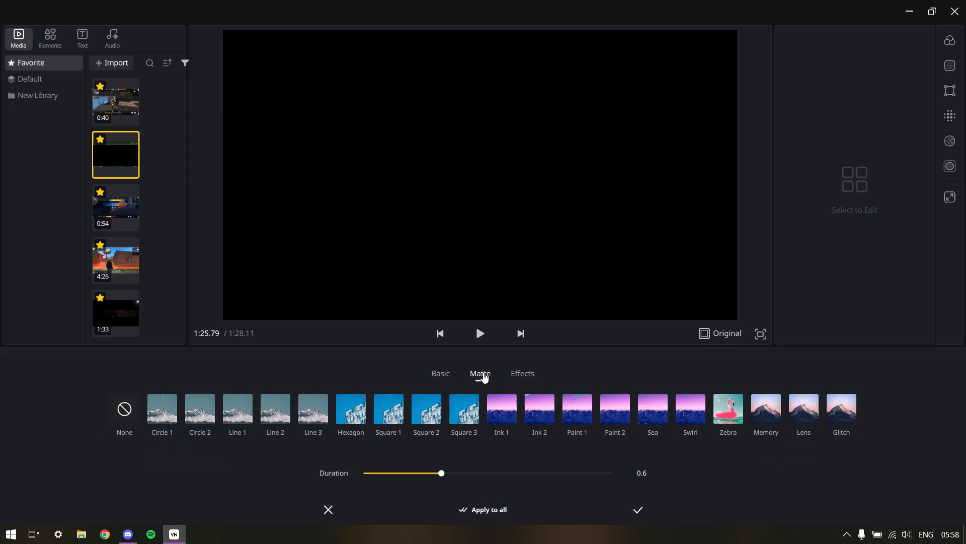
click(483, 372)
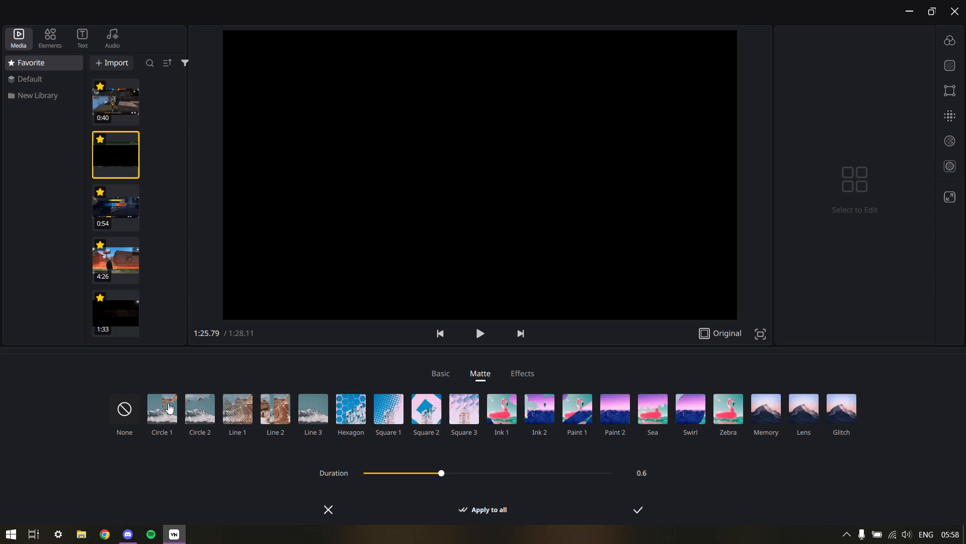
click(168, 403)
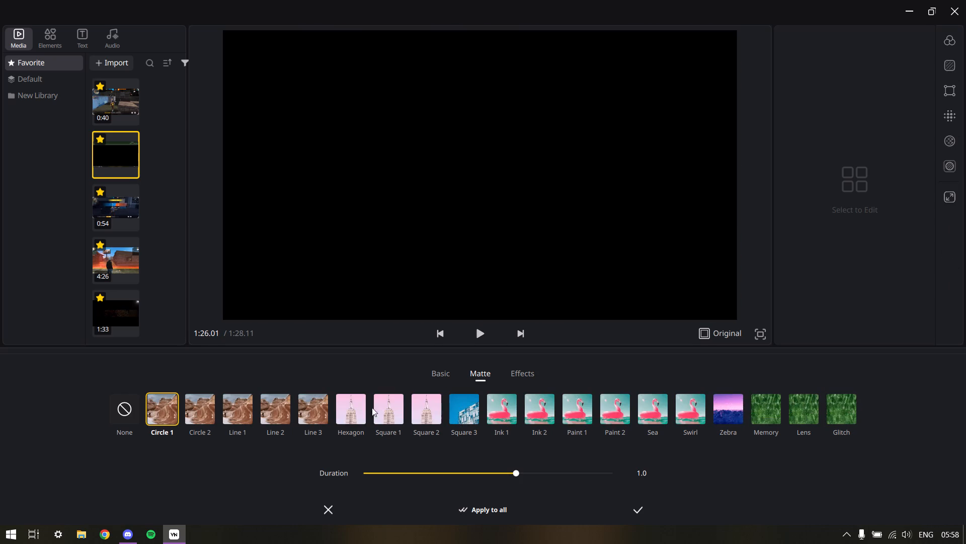
Apply the second variant of the basic Circle transition, 0.6 seconds long, between the last gameplay clip and the black-screen clip.
click(445, 371)
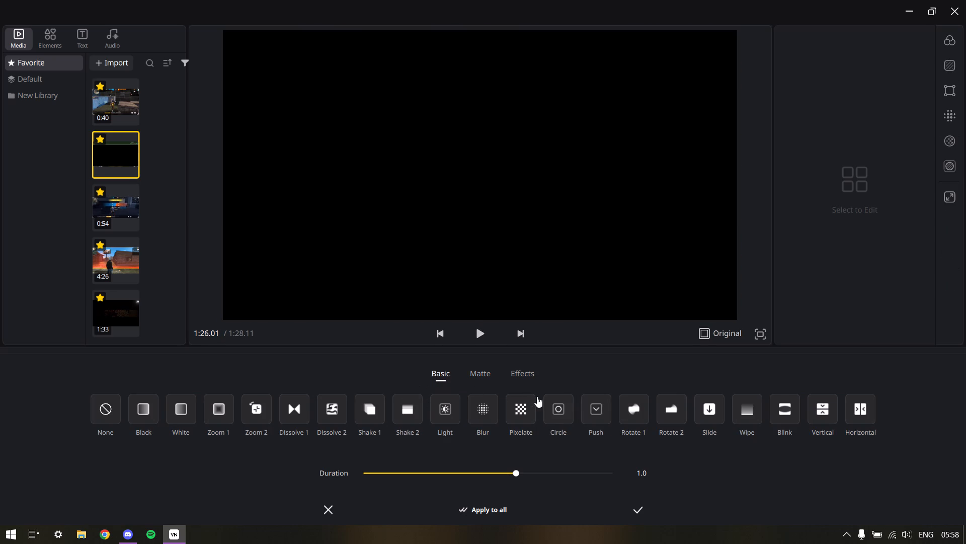
click(555, 407)
click(555, 409)
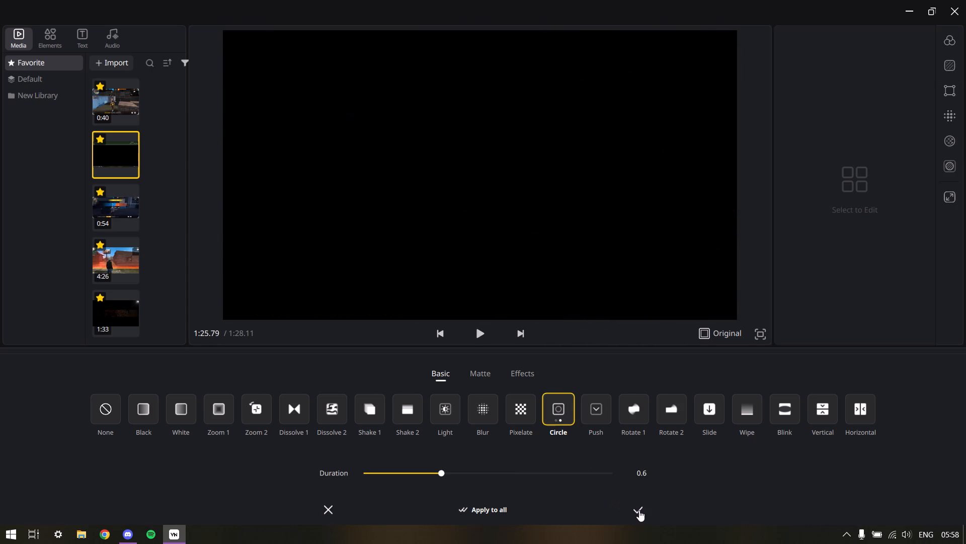
click(639, 510)
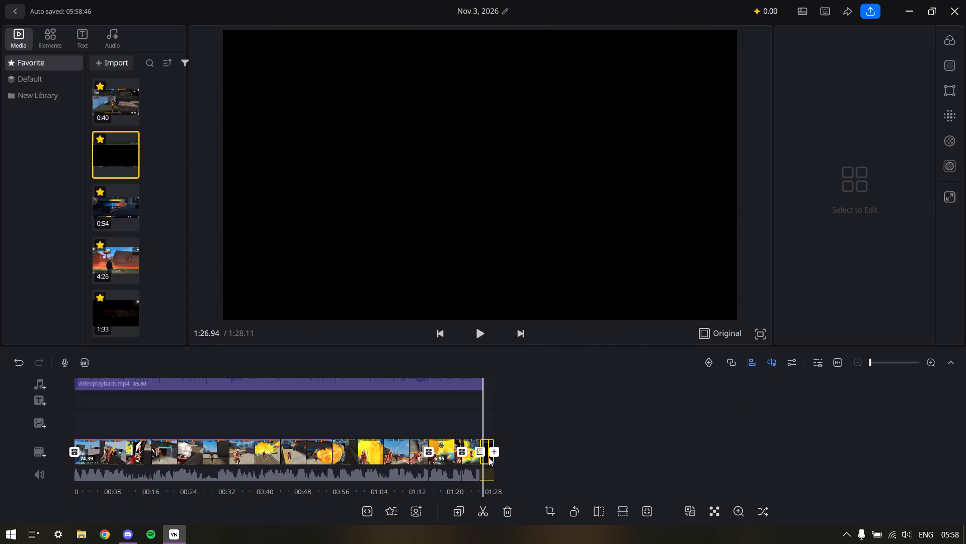
Add a fade-in of several seconds to the videoplayback.mp4 music track and play the edit's opening to check it.
drag(464, 412, 965, 378)
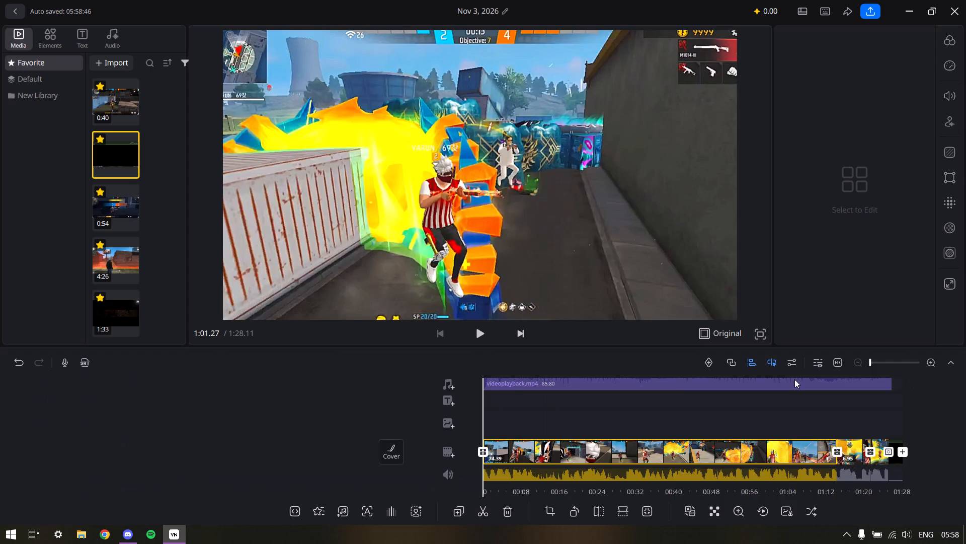
drag(395, 407, 588, 399)
drag(424, 400, 423, 401)
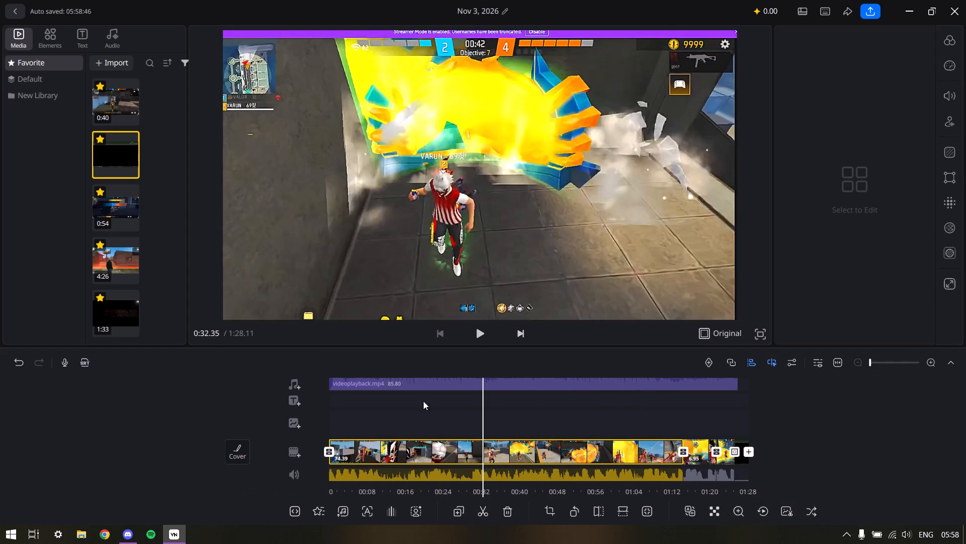
drag(423, 401, 656, 399)
click(482, 333)
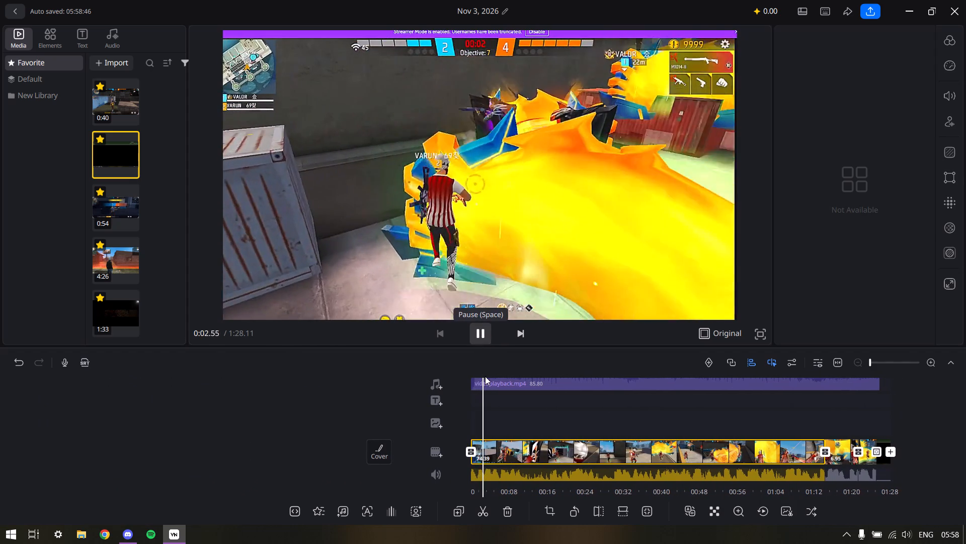
click(490, 389)
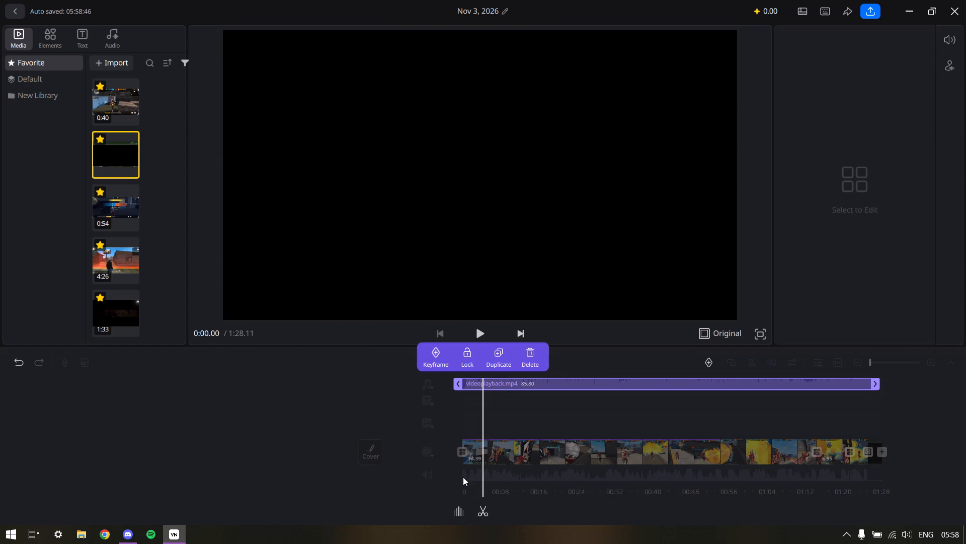
click(460, 508)
drag(381, 469, 468, 470)
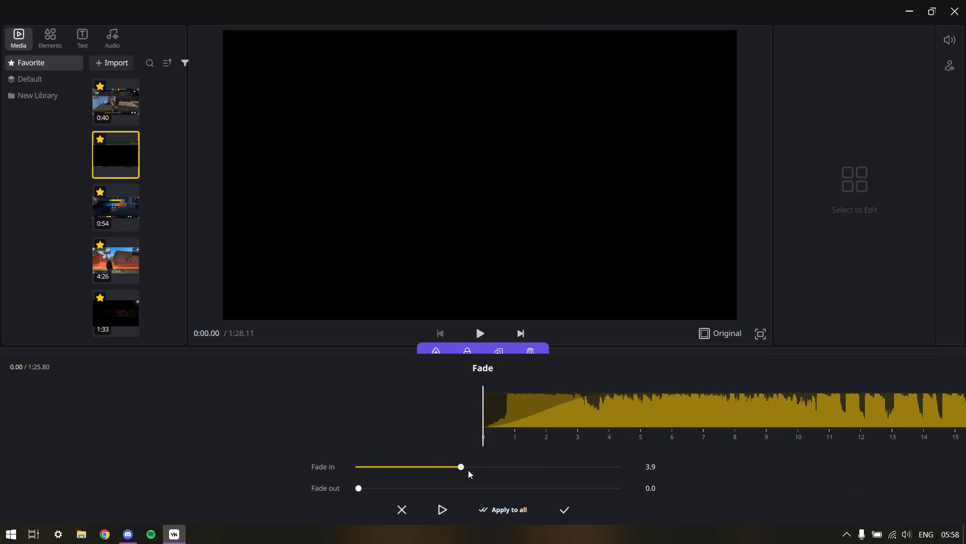
drag(468, 470, 499, 474)
click(555, 509)
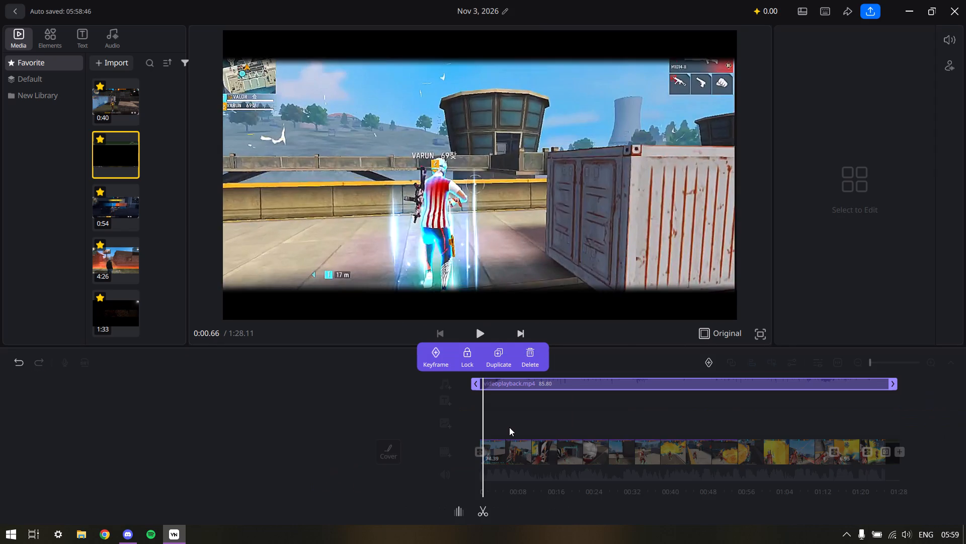
click(509, 427)
drag(505, 418, 580, 417)
click(488, 340)
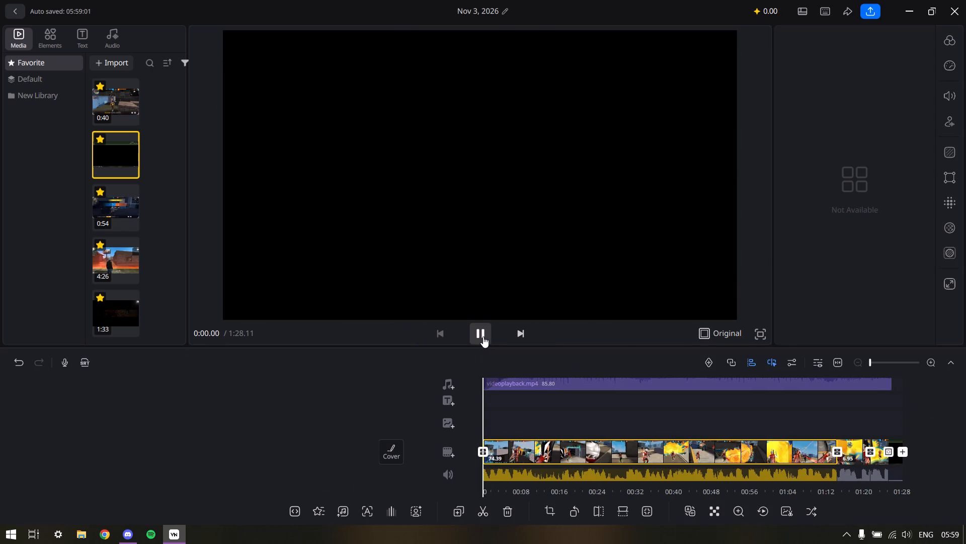
click(481, 336)
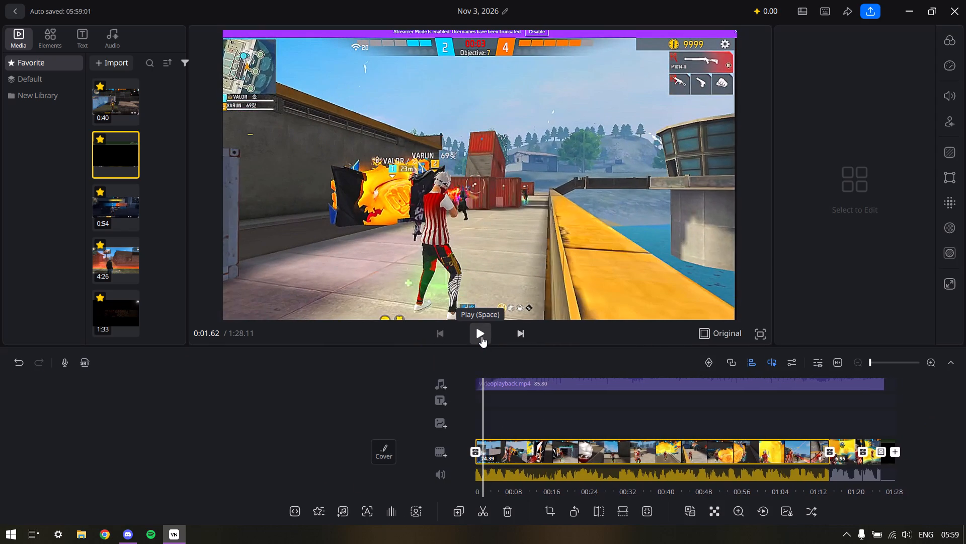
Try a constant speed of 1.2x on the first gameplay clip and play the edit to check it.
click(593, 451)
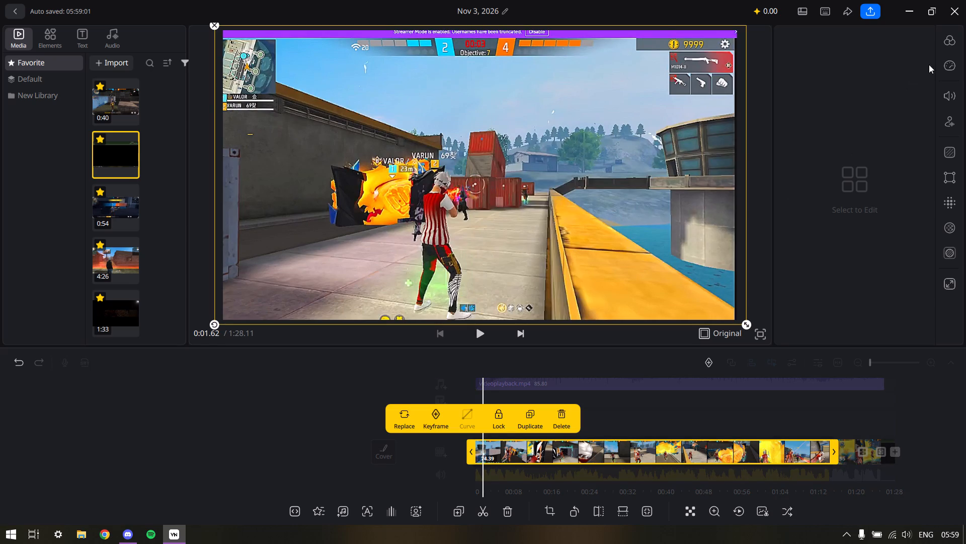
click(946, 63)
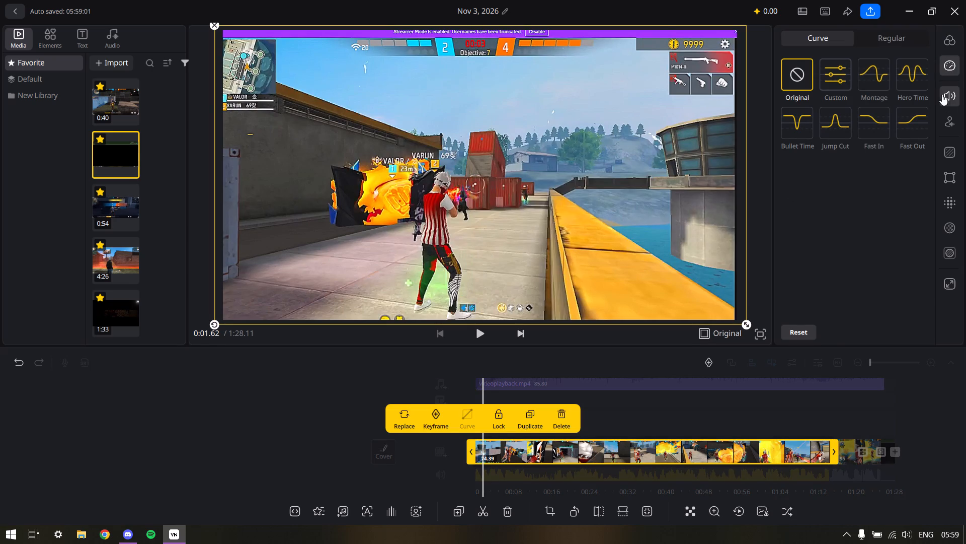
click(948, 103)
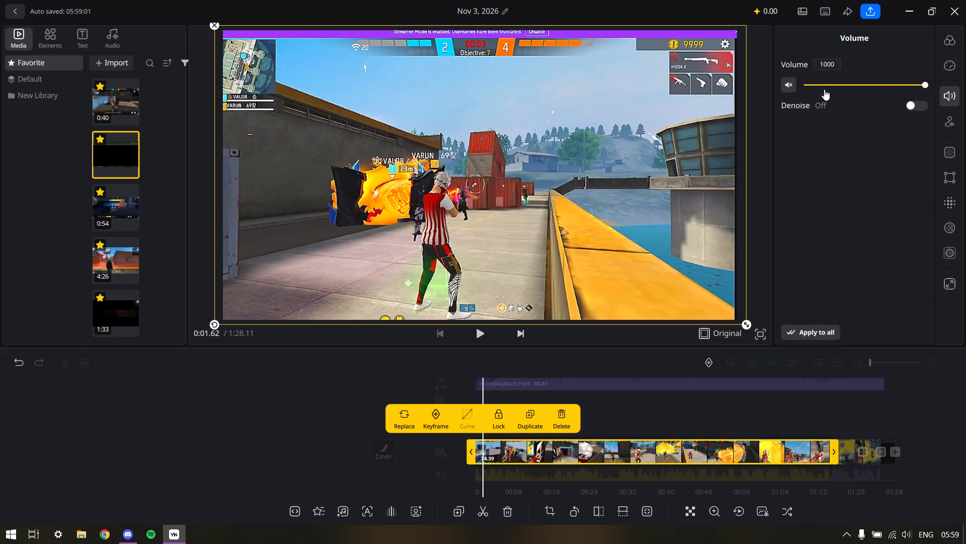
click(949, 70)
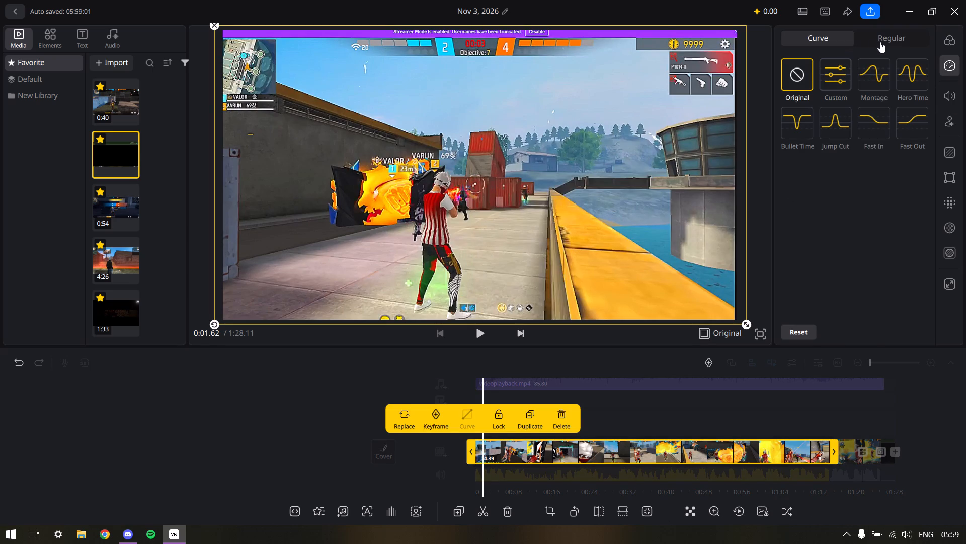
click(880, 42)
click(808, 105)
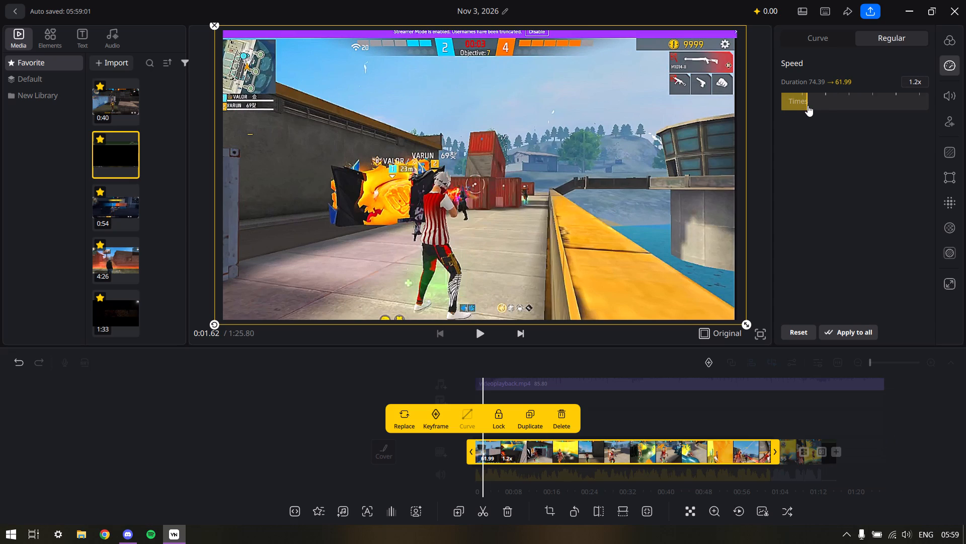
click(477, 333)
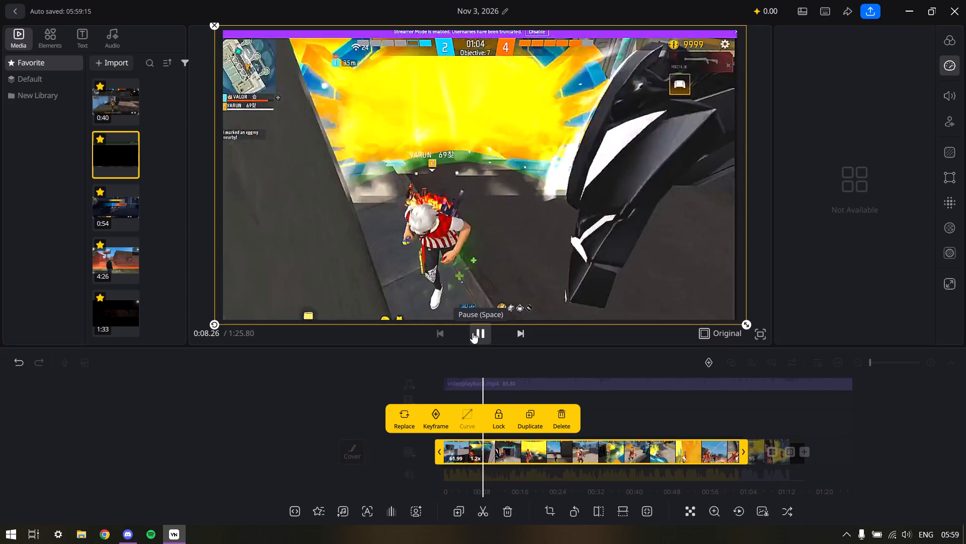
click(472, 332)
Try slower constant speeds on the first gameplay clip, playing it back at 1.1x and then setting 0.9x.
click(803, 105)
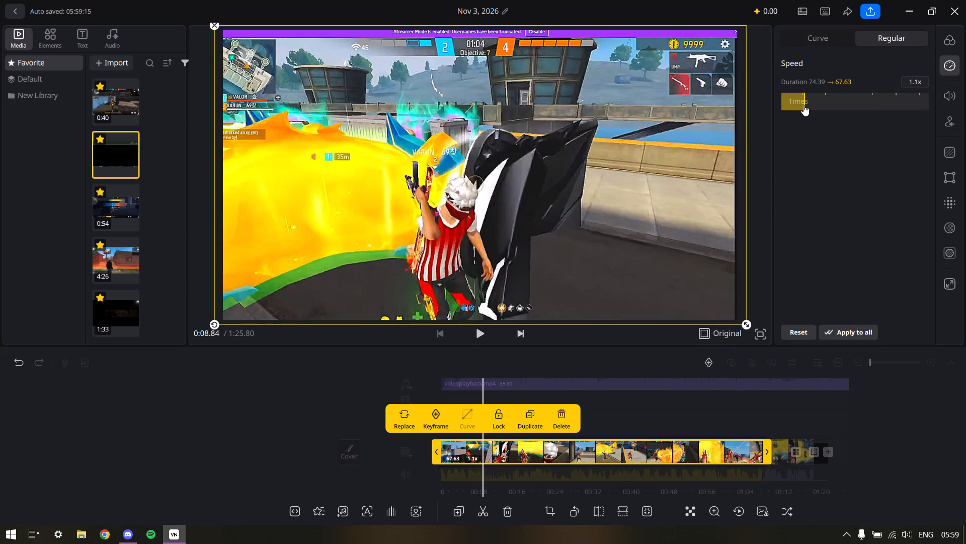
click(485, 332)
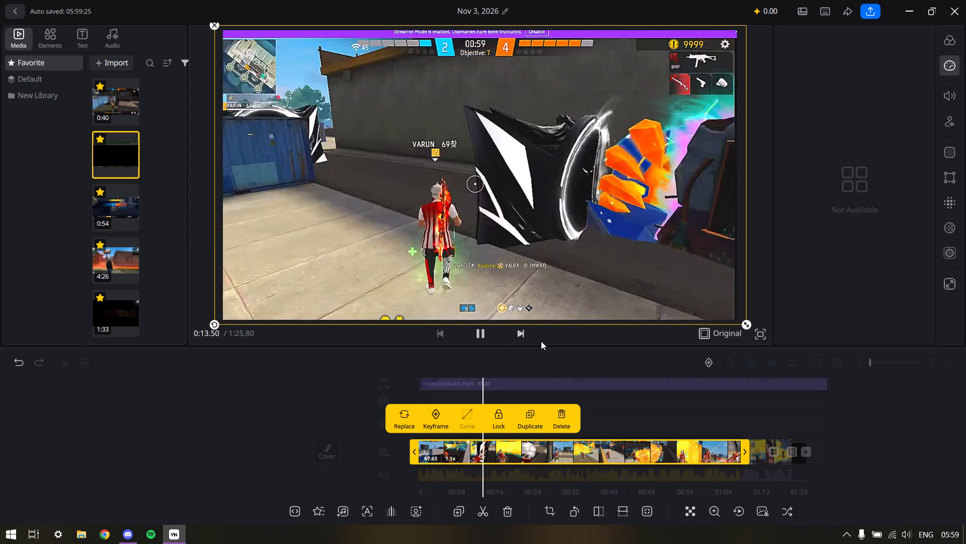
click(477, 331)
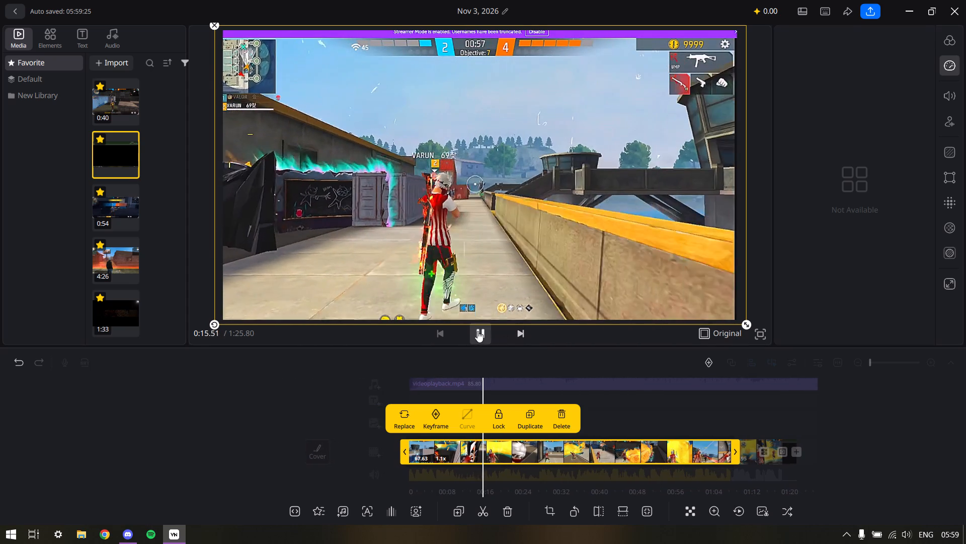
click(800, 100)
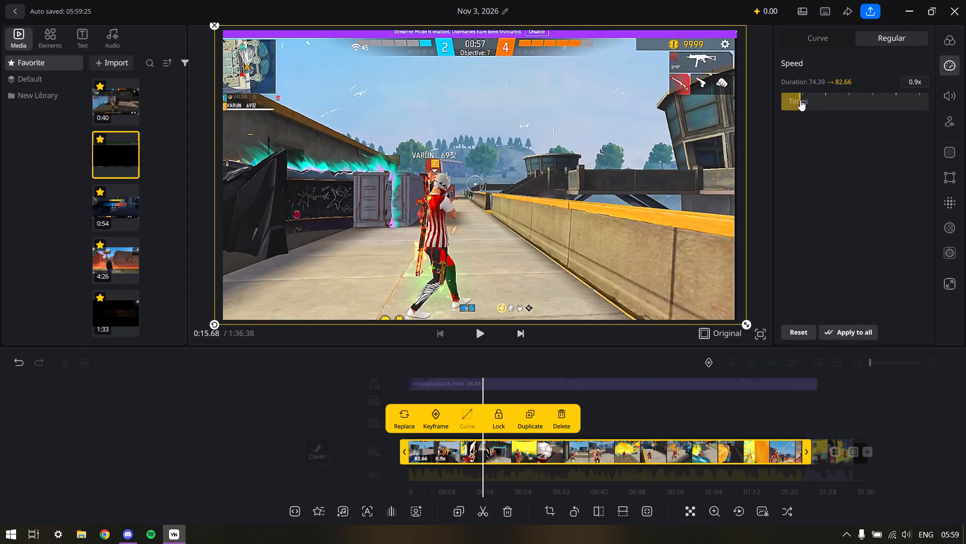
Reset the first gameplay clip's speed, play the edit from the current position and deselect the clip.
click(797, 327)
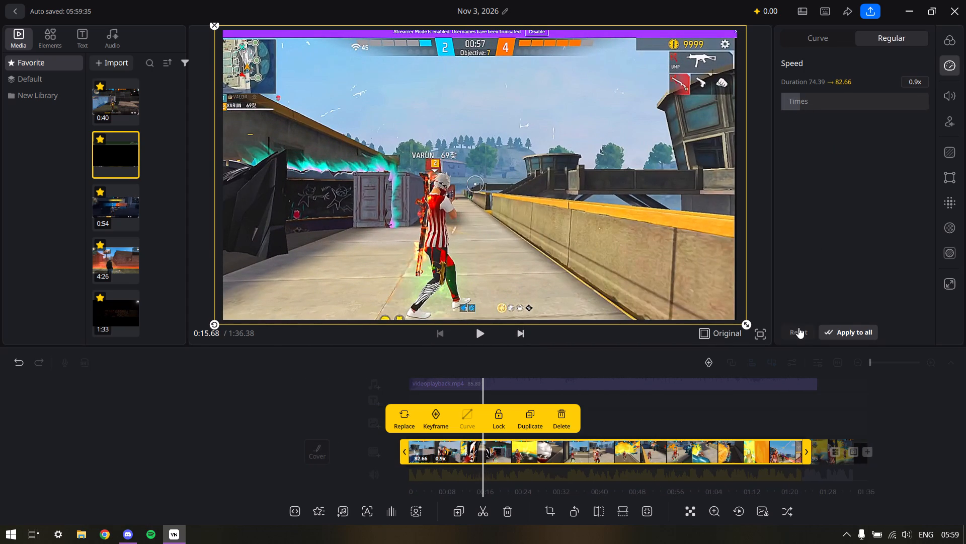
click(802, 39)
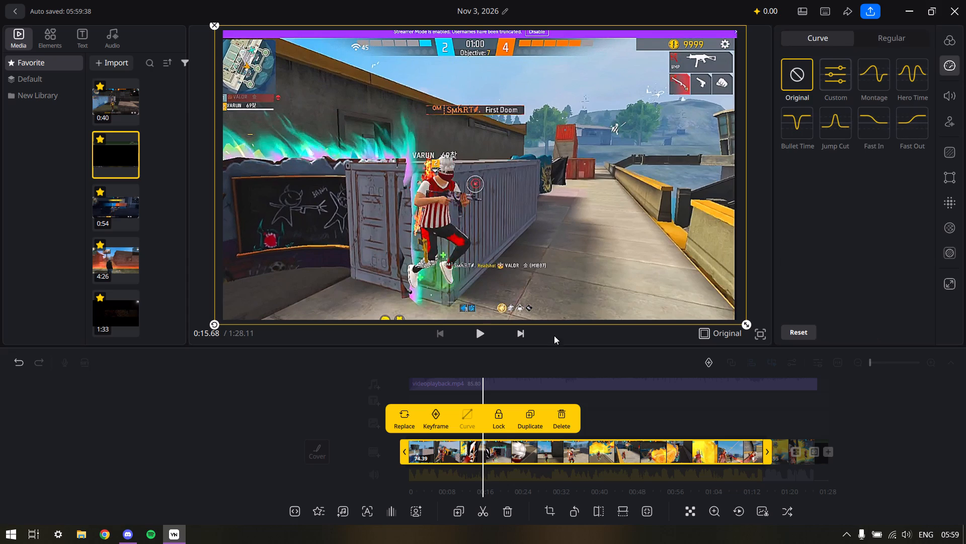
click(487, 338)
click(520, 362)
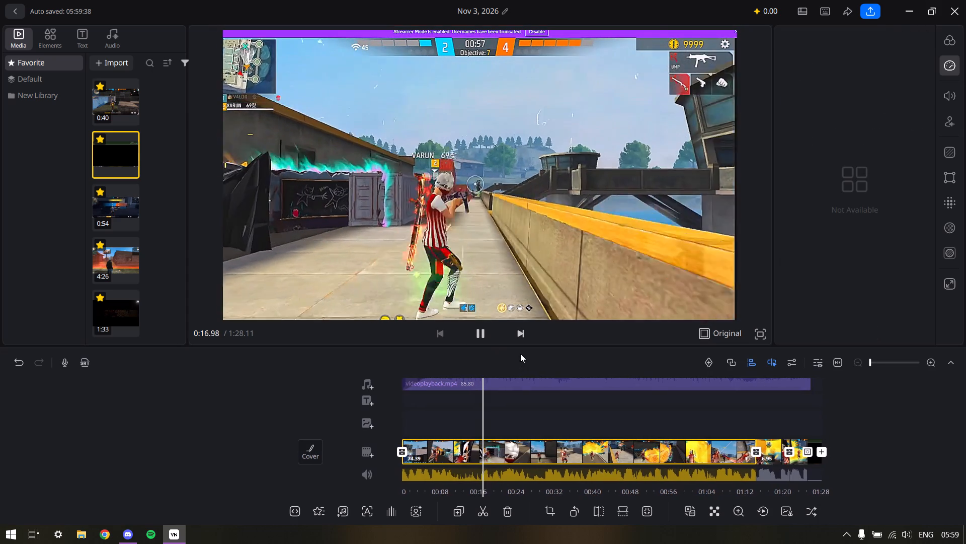
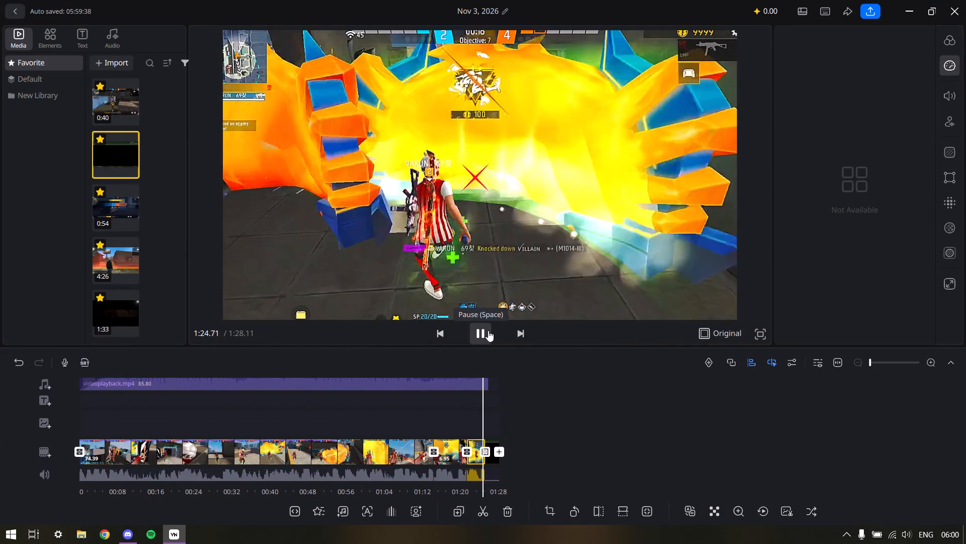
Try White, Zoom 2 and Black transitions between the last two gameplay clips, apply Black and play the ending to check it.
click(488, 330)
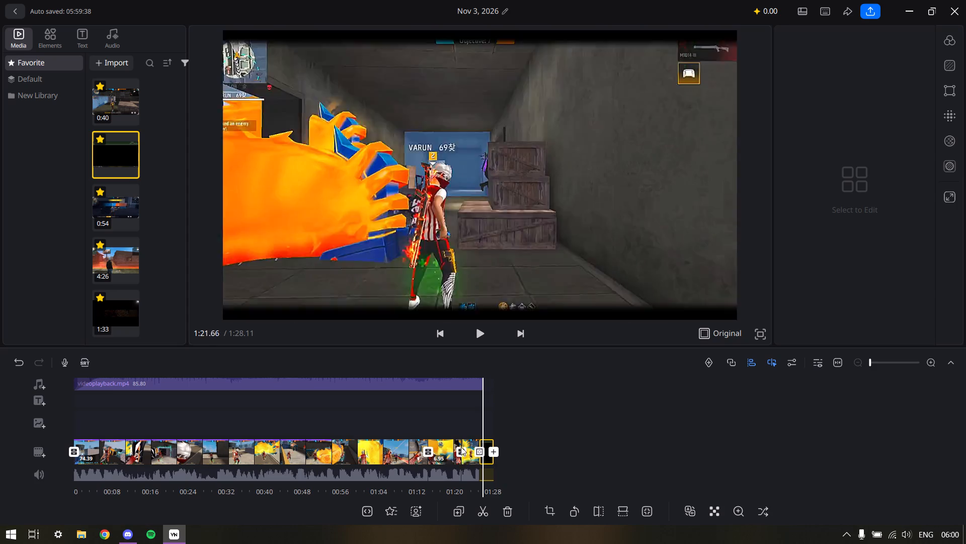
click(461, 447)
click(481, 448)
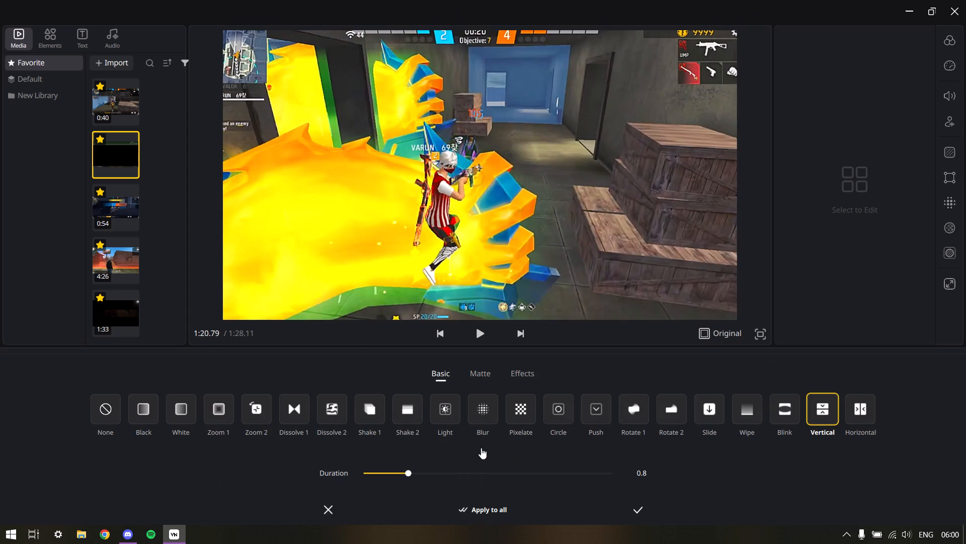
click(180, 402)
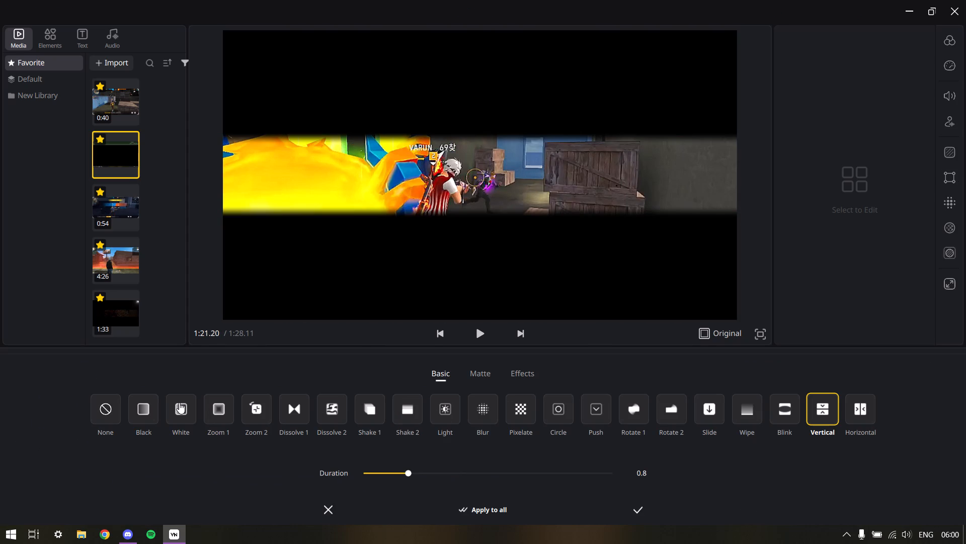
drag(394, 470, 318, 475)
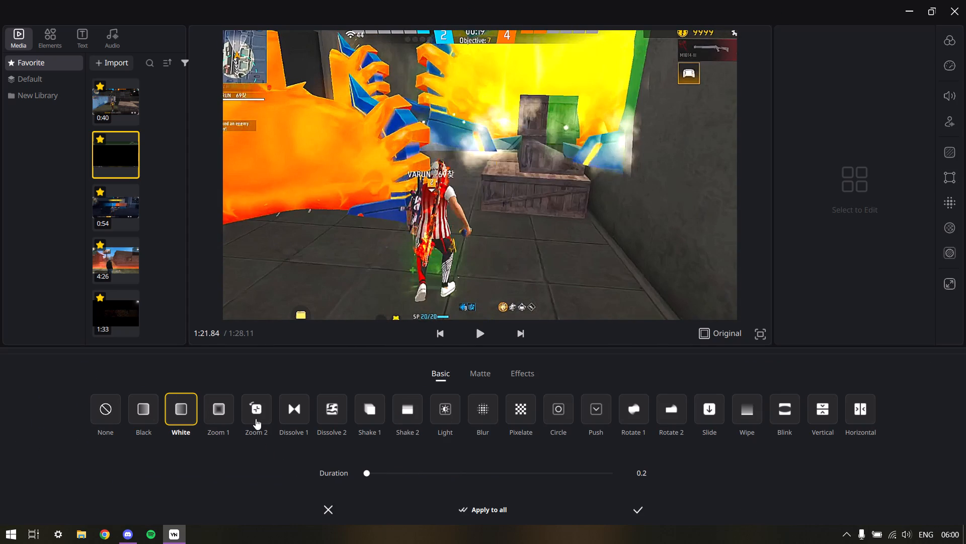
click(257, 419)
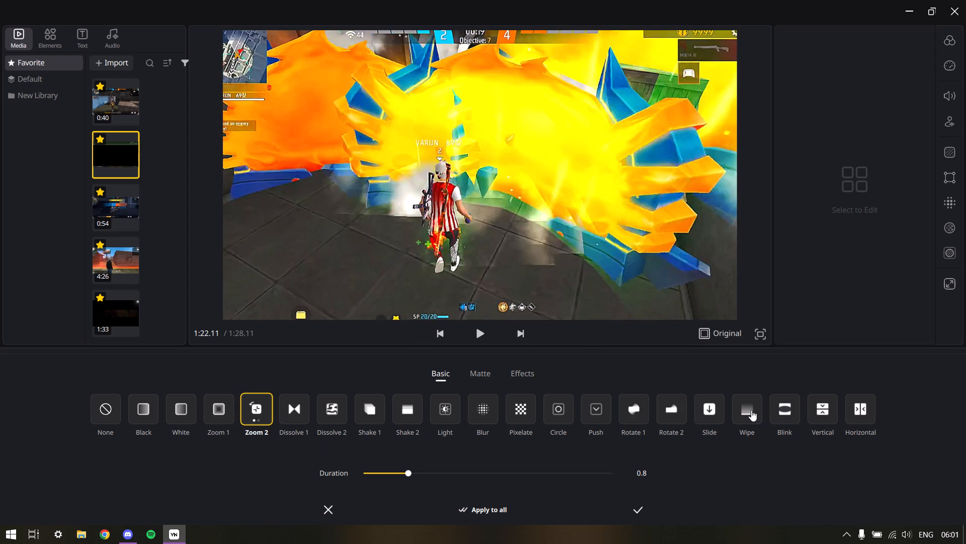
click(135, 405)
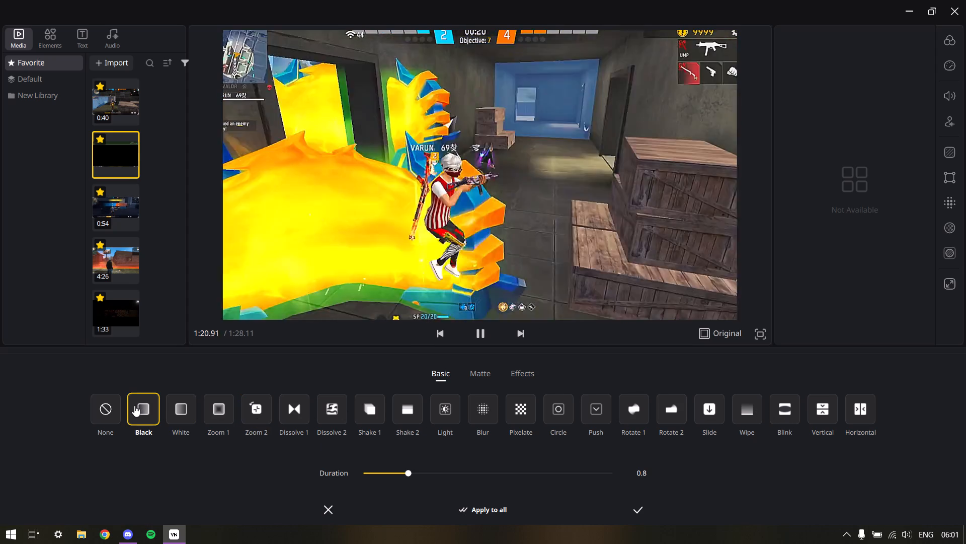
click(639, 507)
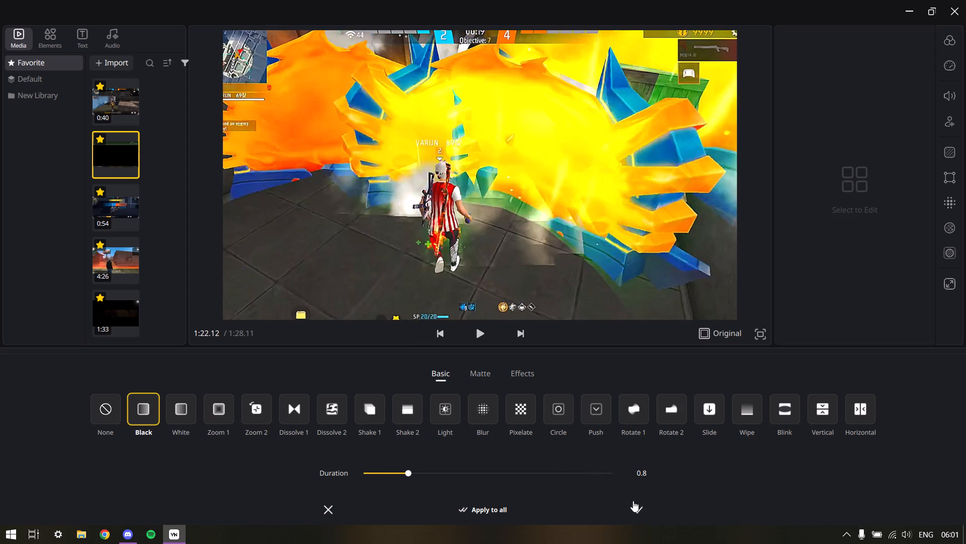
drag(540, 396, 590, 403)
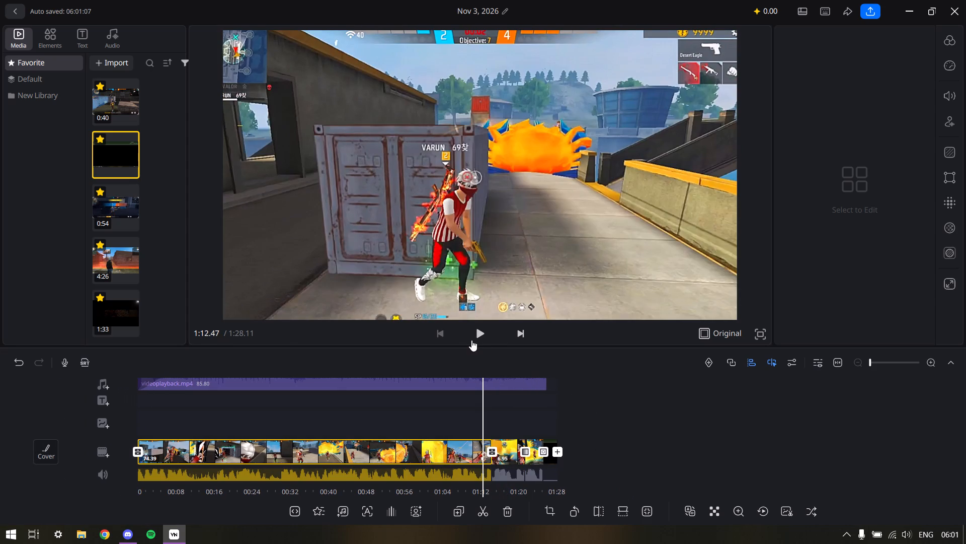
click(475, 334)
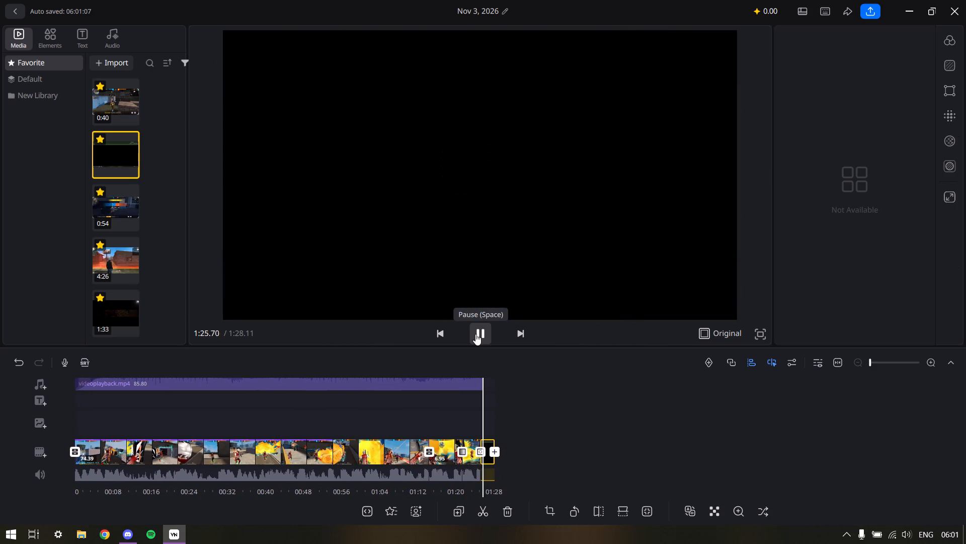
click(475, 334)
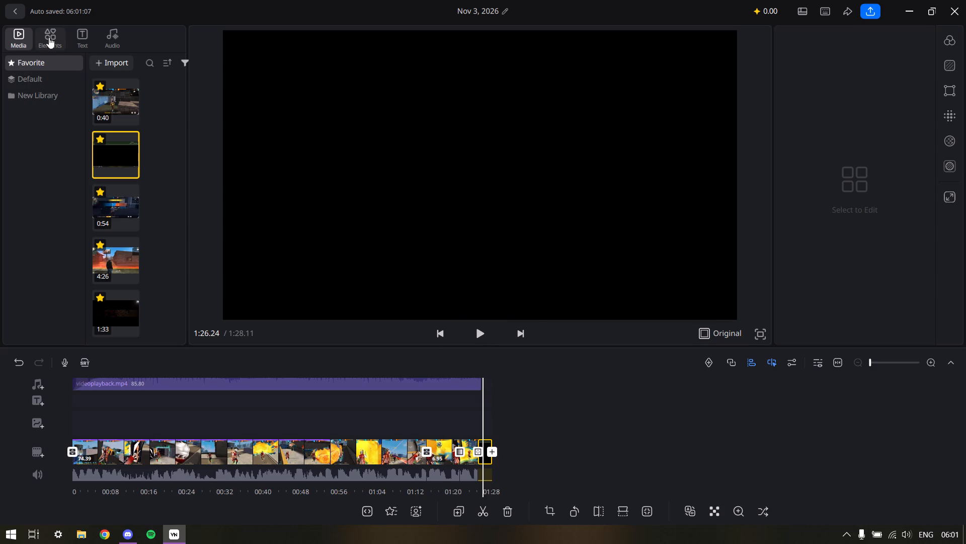
Add one Weekly Vlog title over the black-screen ending, deleting the extra copy of it.
click(49, 37)
click(88, 35)
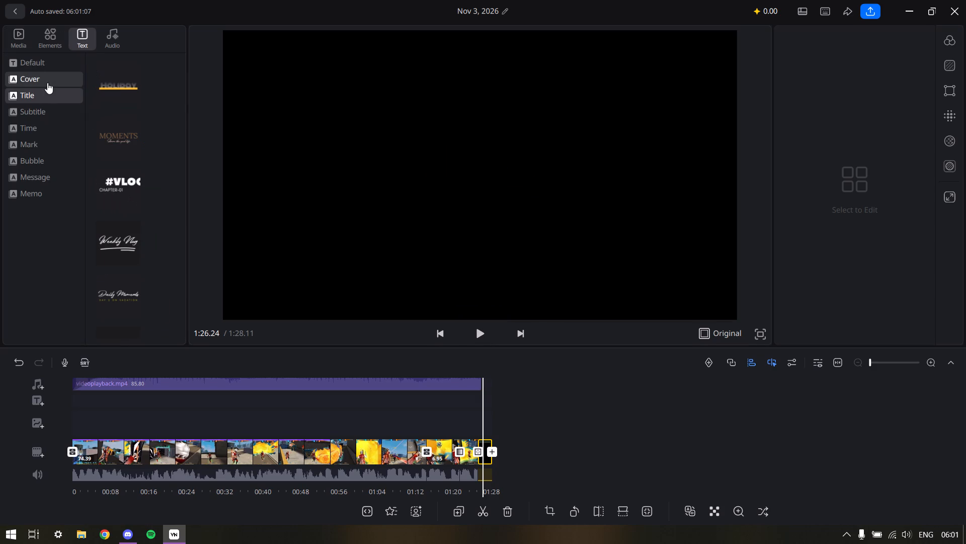
click(119, 239)
drag(119, 239, 361, 171)
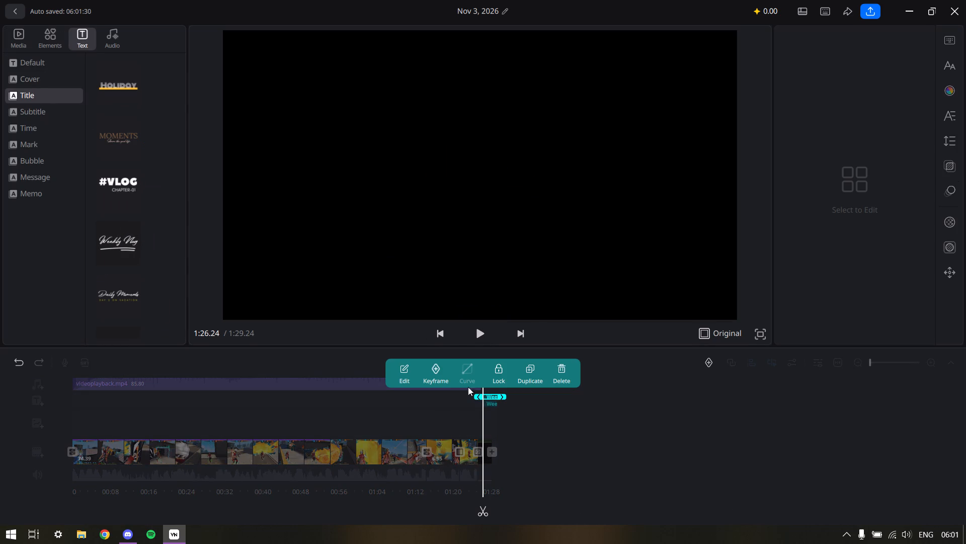
click(446, 406)
click(492, 395)
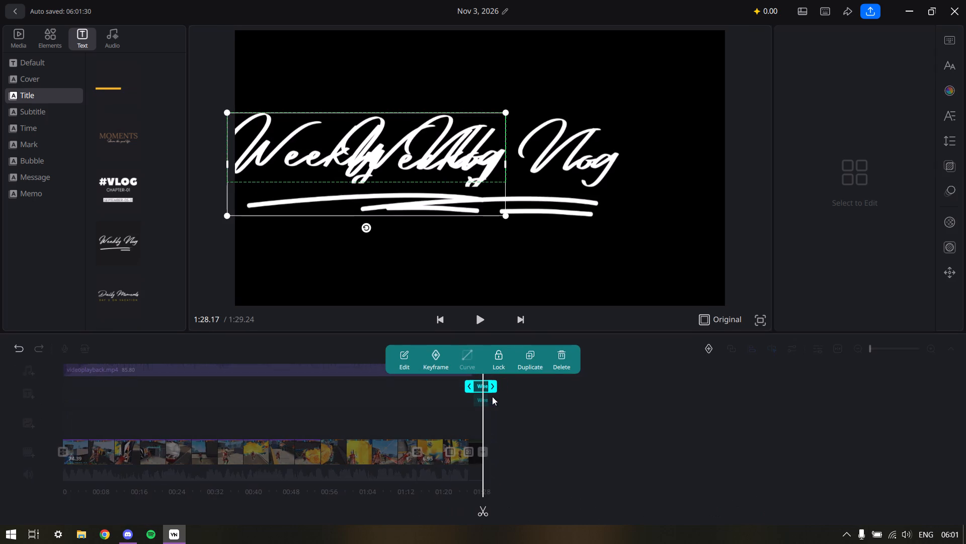
click(561, 357)
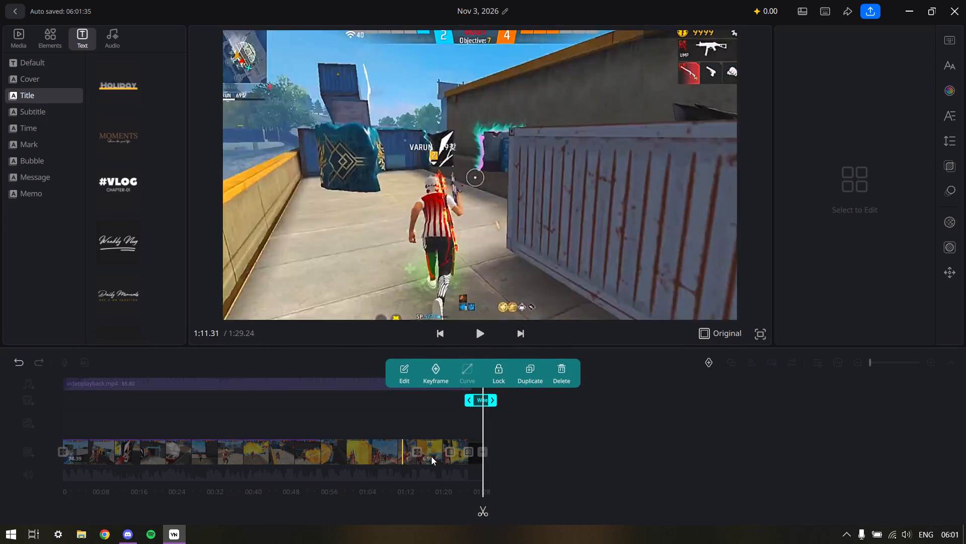
click(410, 423)
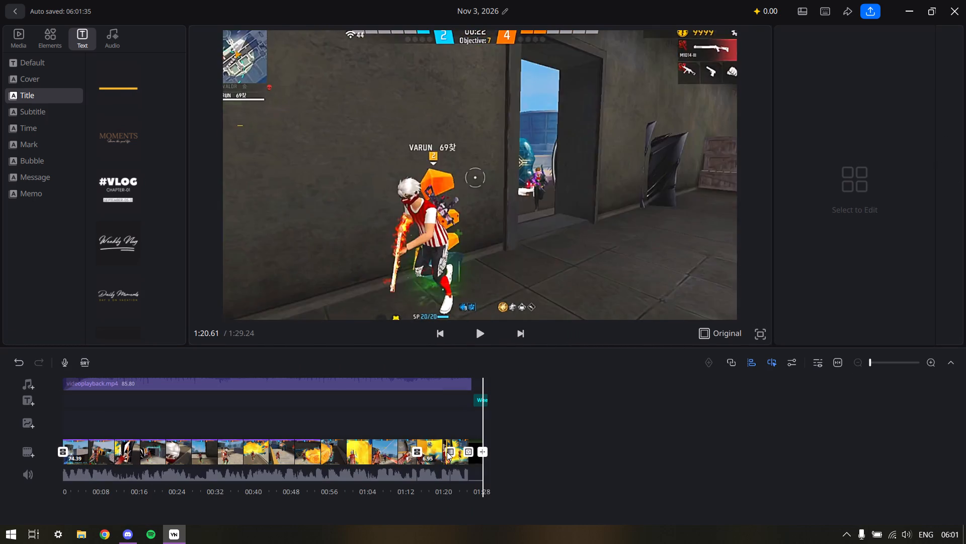
Remove the transition between the last two gameplay clips and play through to the black ending to check it.
click(447, 452)
click(102, 402)
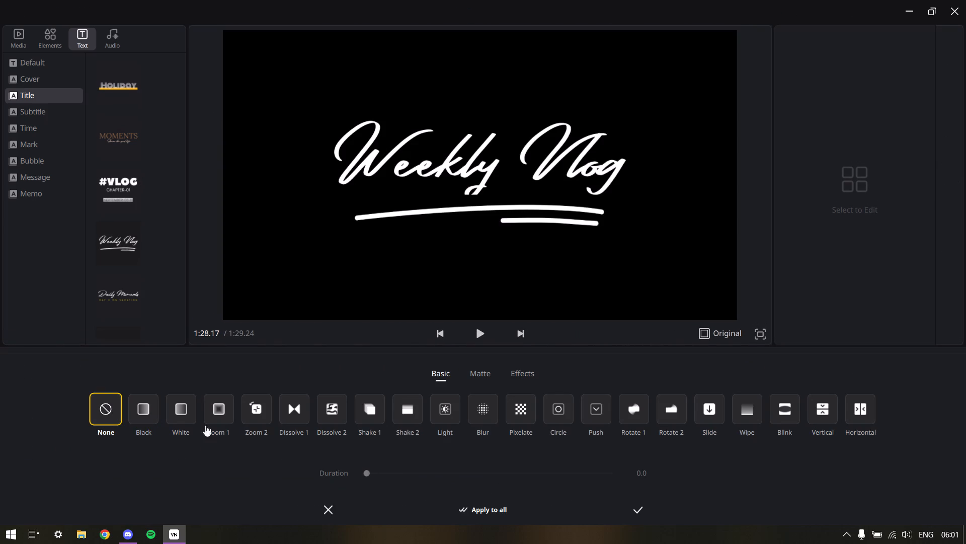
click(632, 509)
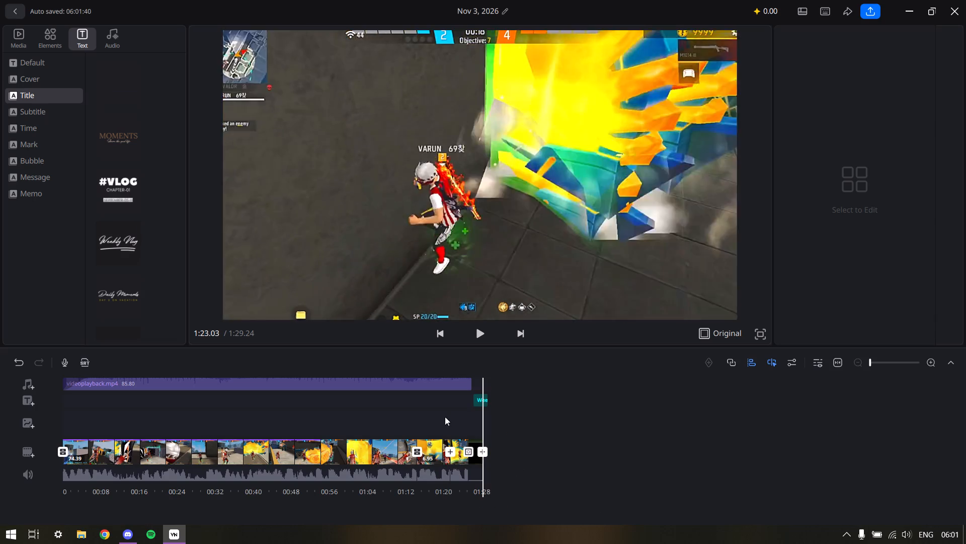
drag(430, 416, 505, 422)
click(476, 332)
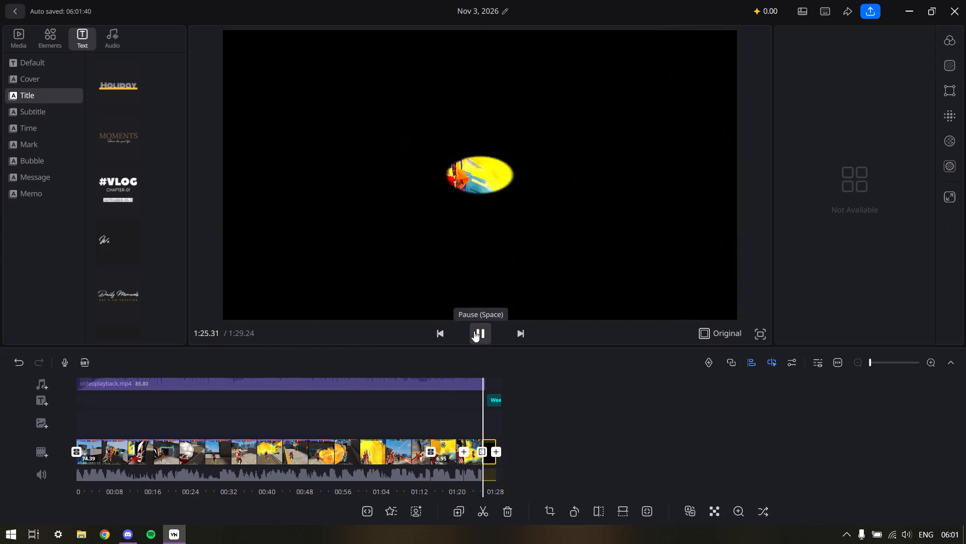
click(474, 331)
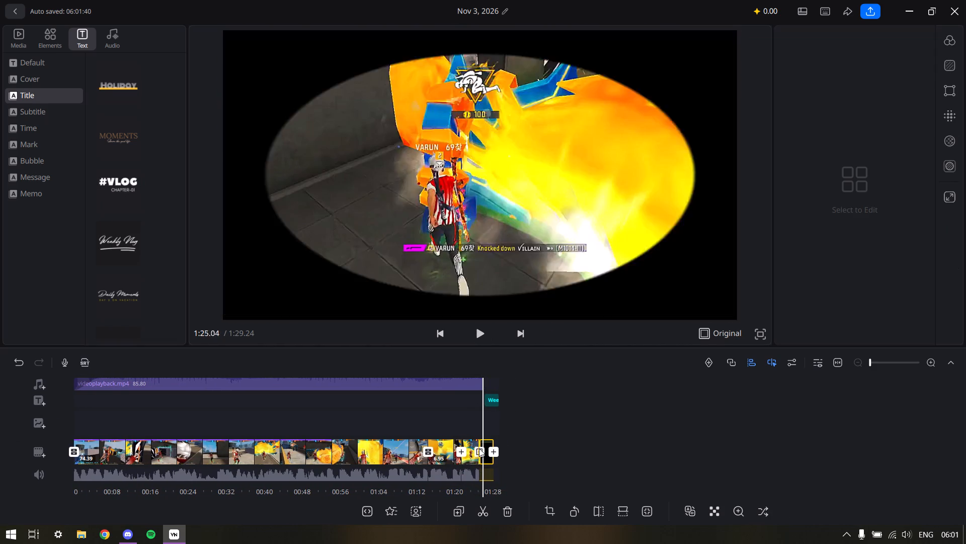
Set the Circle transition into the black ending to a 0.2 duration and play that section to check it.
click(479, 448)
drag(371, 471, 359, 477)
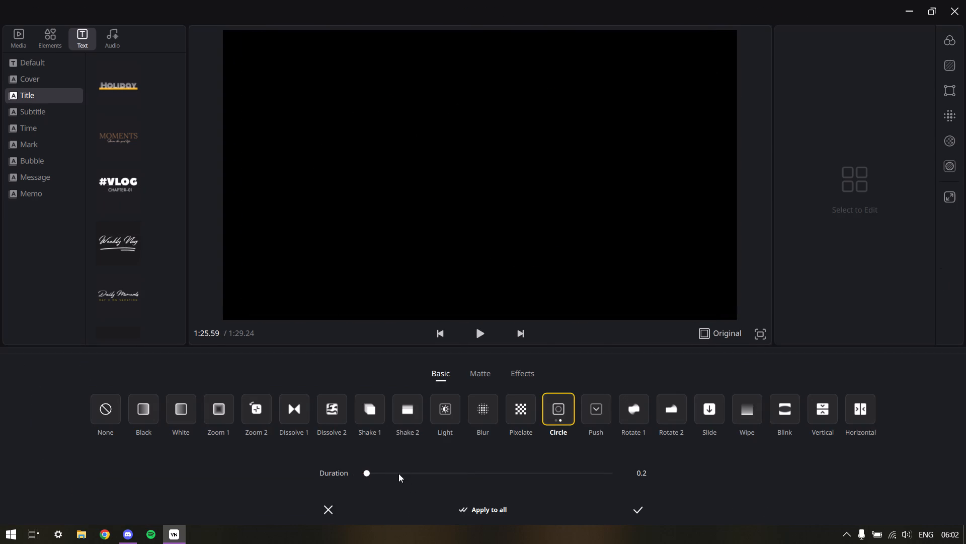
click(640, 507)
drag(546, 432, 561, 425)
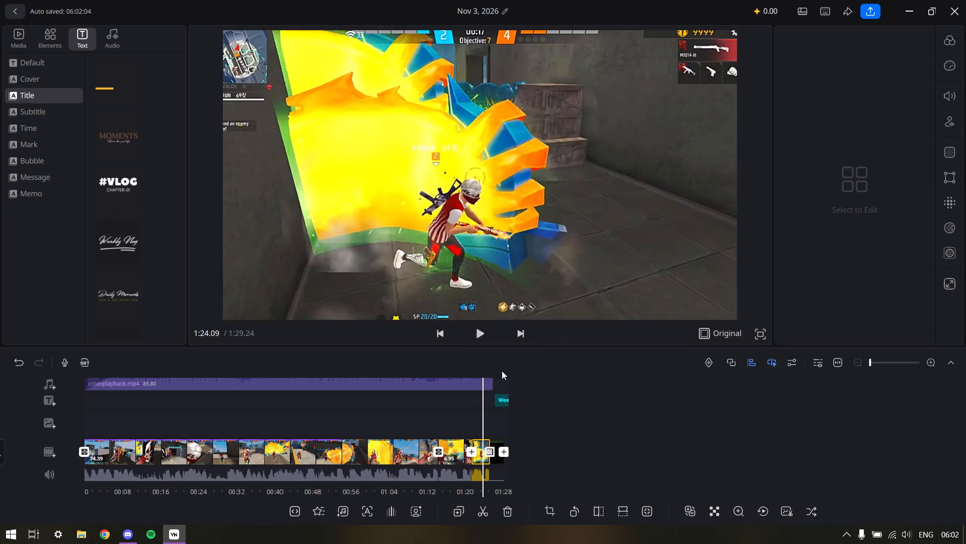
click(478, 335)
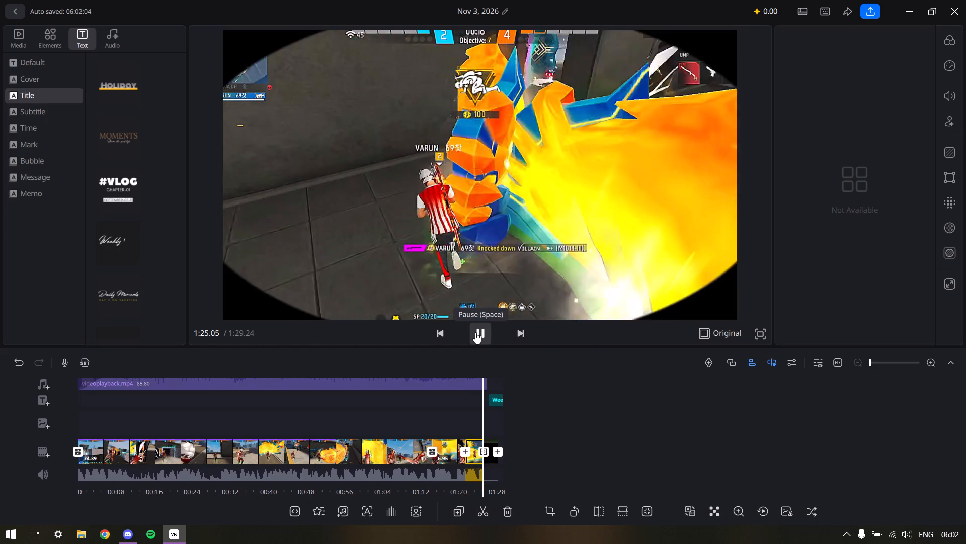
Stop the playback and move the Weekly Vlog title slightly earlier so it starts where the music track ends.
click(474, 332)
click(493, 400)
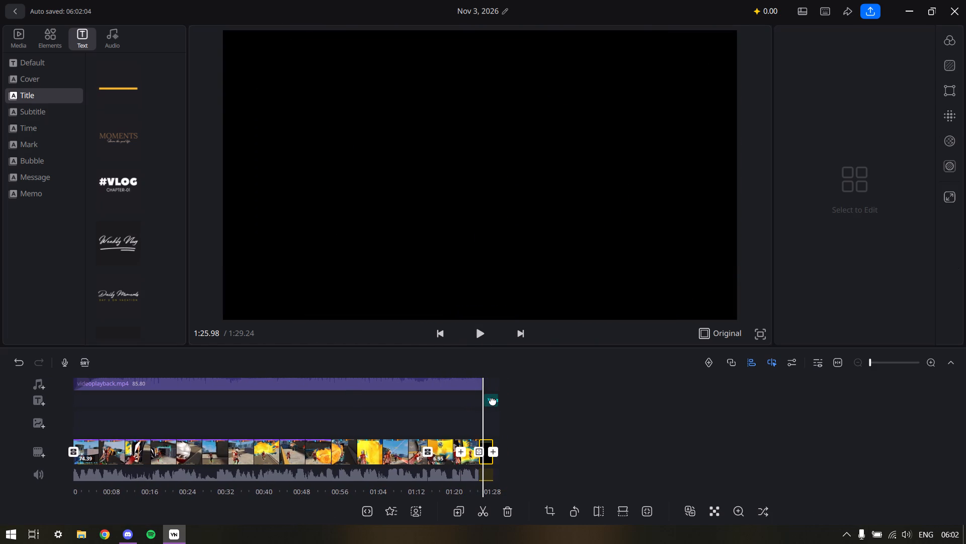
drag(484, 401, 481, 405)
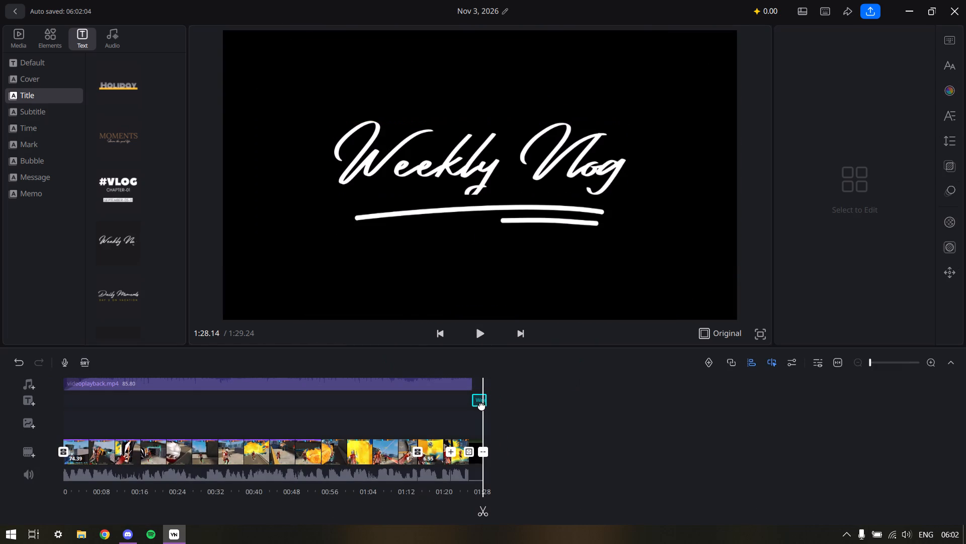
drag(481, 405, 481, 405)
click(513, 413)
Add the Instagram logo at the start of the video, shrink it and place it in the frame's bottom-right corner.
drag(129, 408, 409, 406)
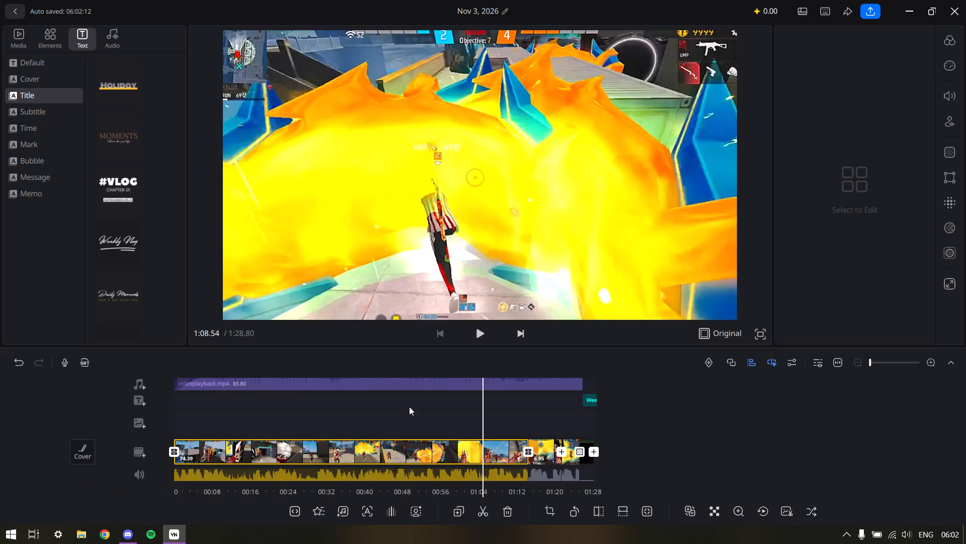
drag(409, 406, 465, 403)
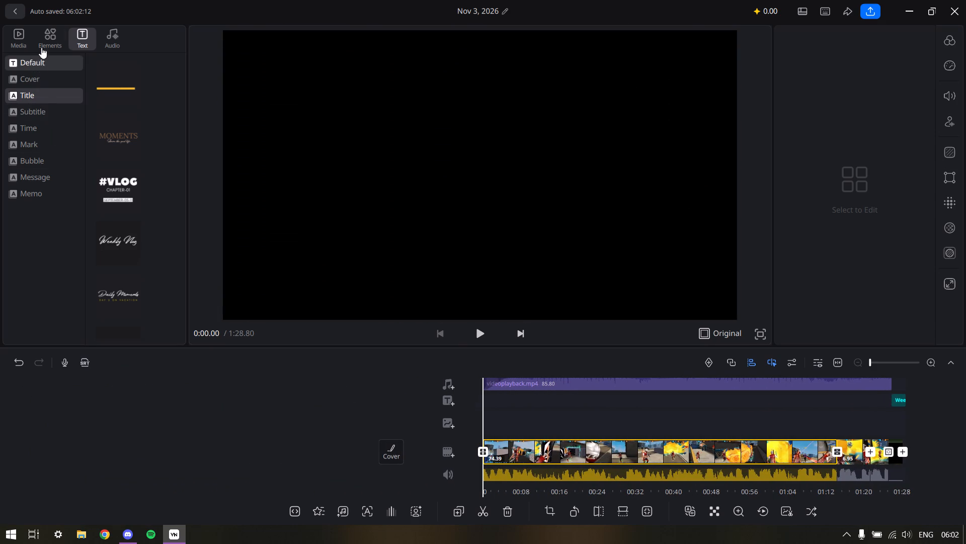
click(46, 41)
drag(103, 113, 464, 185)
drag(521, 244, 447, 184)
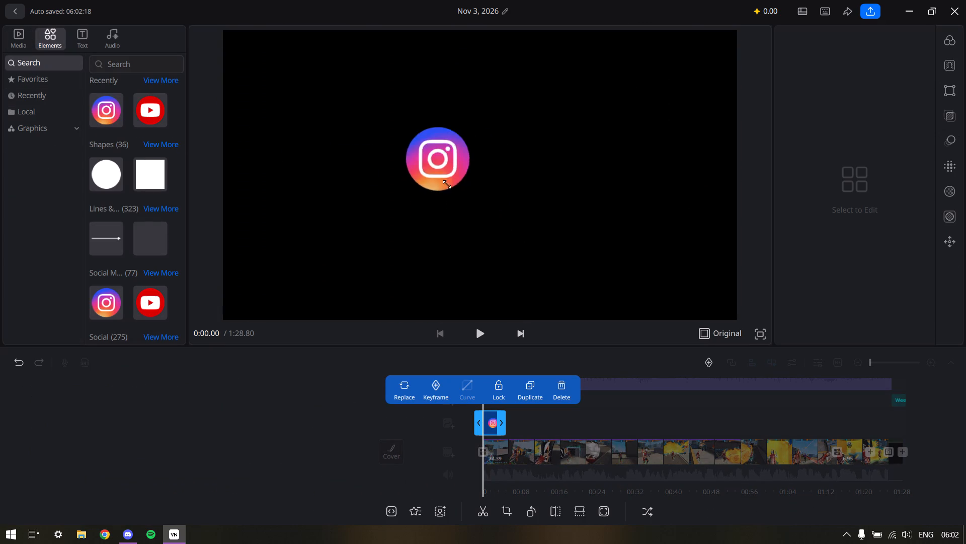
drag(447, 184, 417, 152)
drag(412, 135, 509, 190)
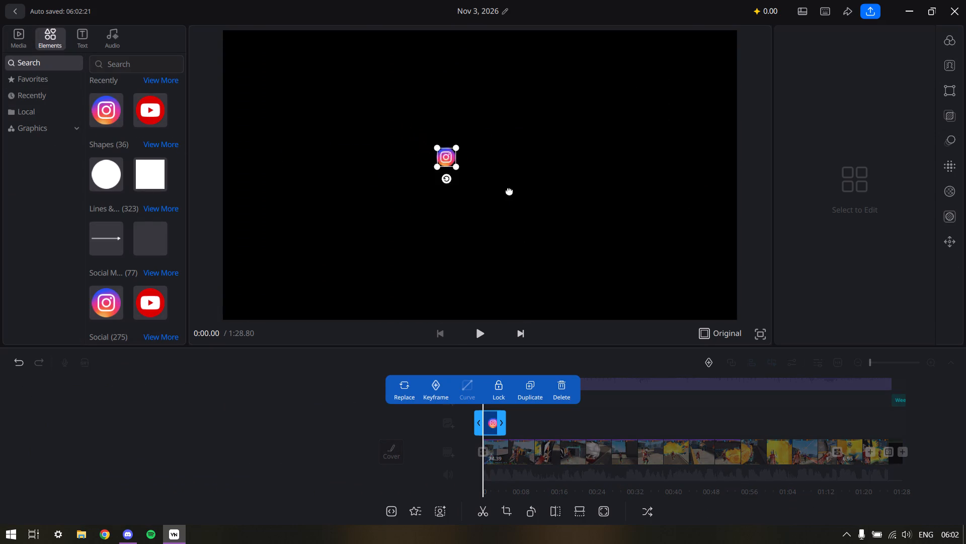
drag(509, 190, 651, 256)
drag(664, 265, 657, 262)
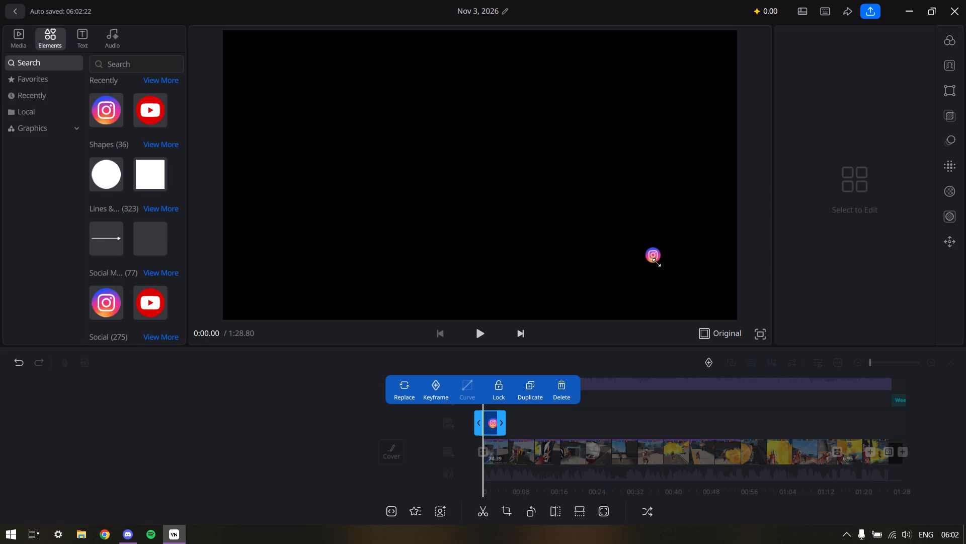
drag(657, 262, 656, 261)
drag(654, 257, 711, 295)
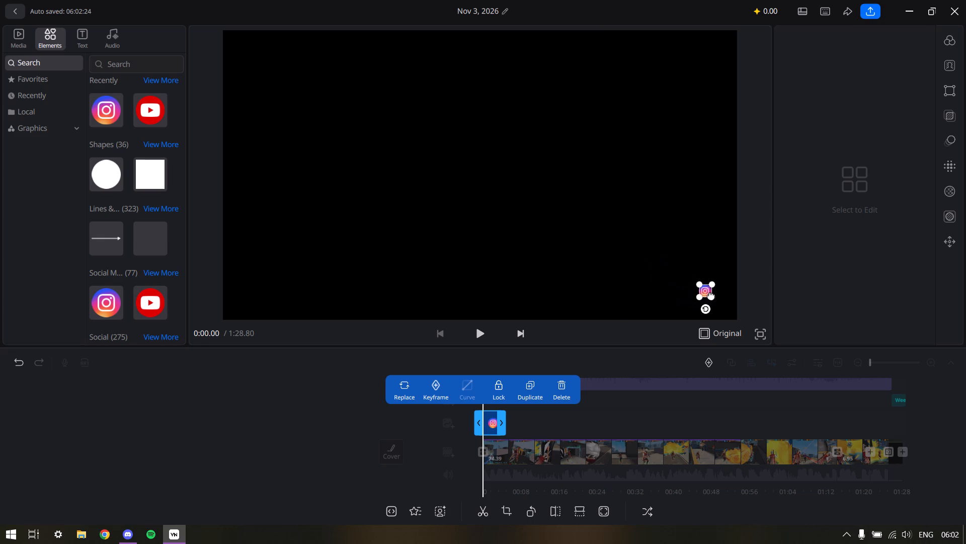
drag(711, 295, 727, 310)
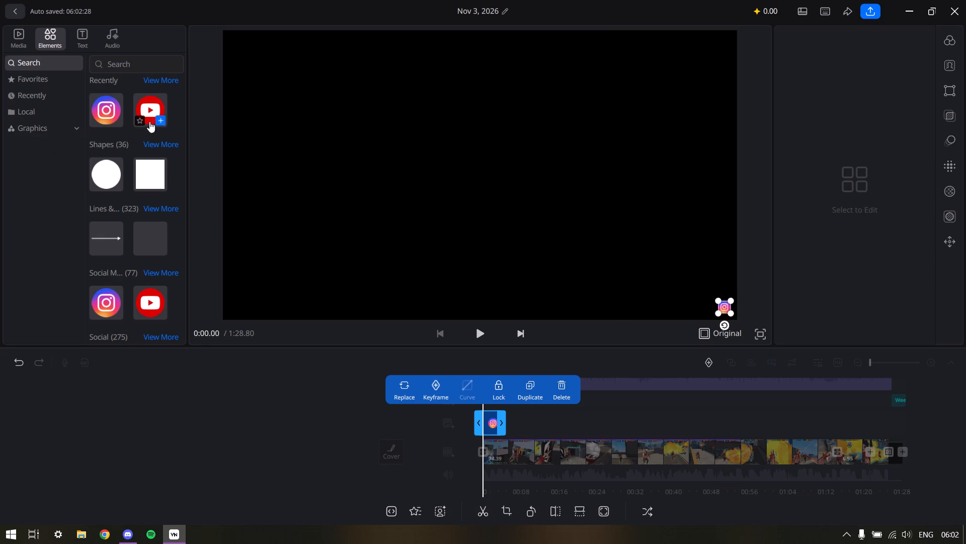
Add the YouTube logo at the start, shrink it to match the Instagram logo and place it just left of that logo.
click(149, 121)
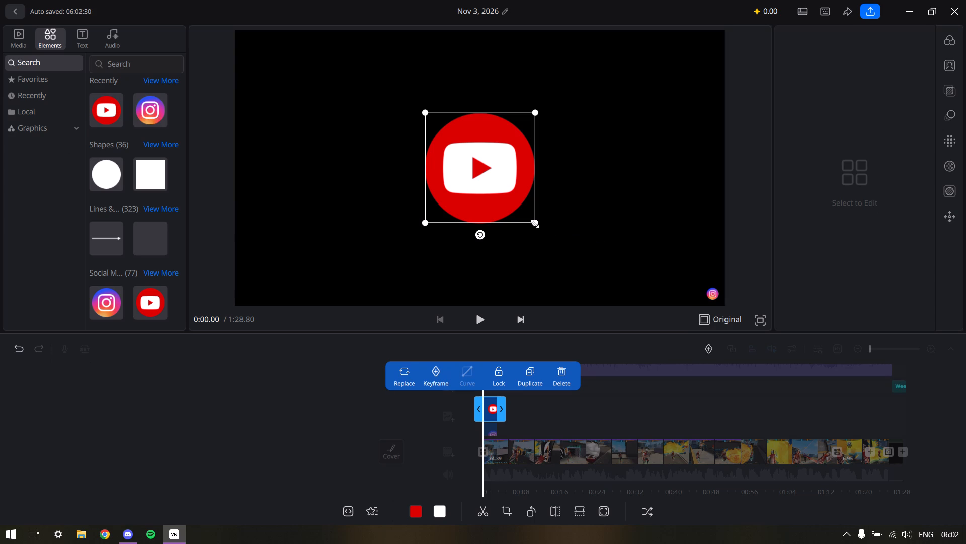
drag(535, 224, 415, 129)
drag(430, 120, 699, 291)
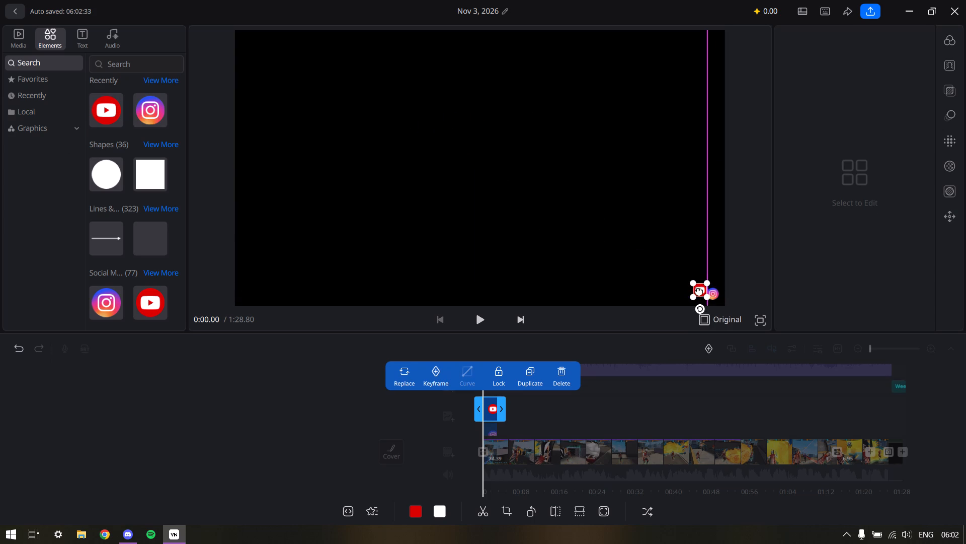
drag(699, 291, 691, 295)
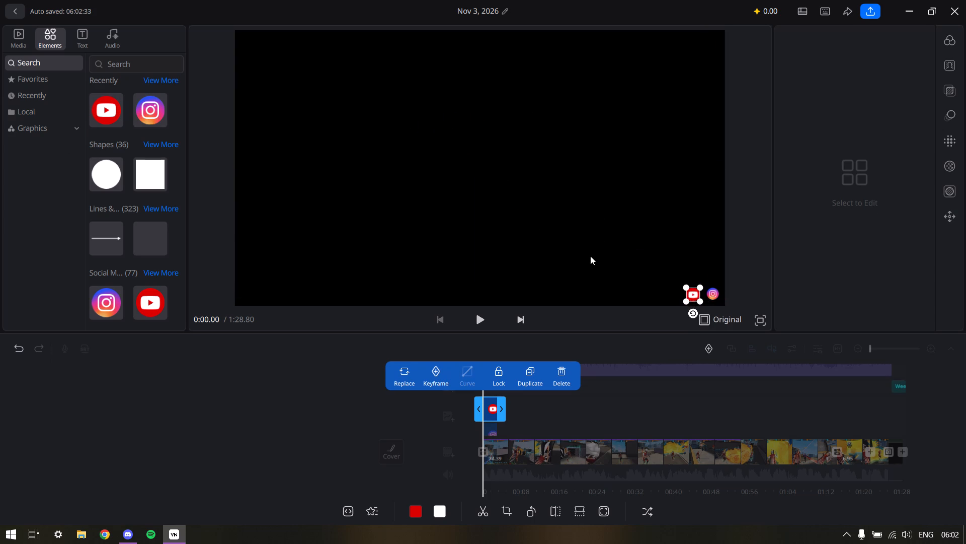
click(701, 303)
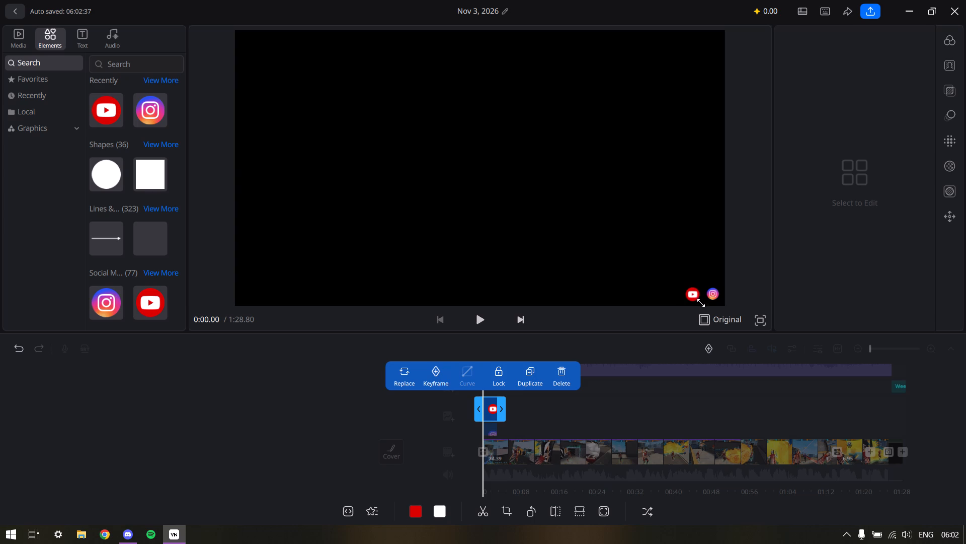
click(693, 296)
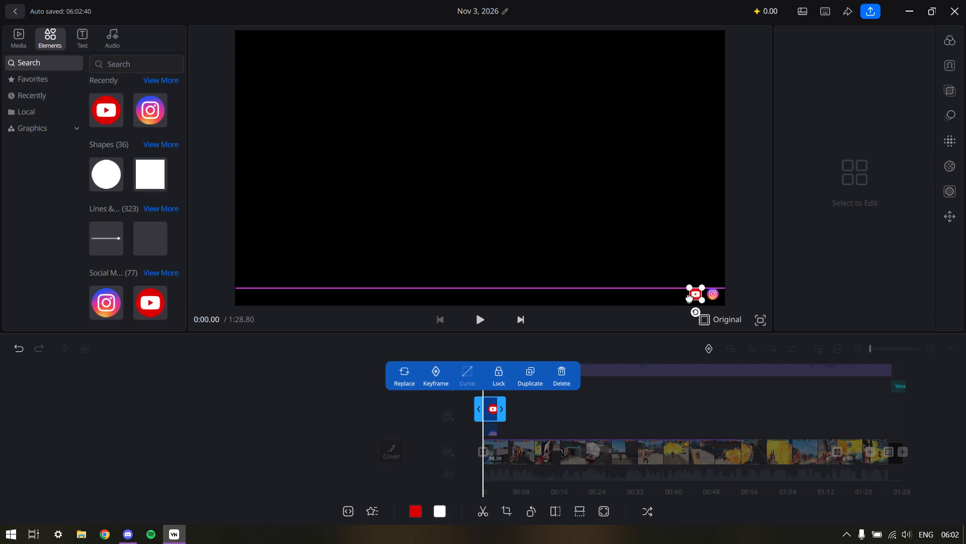
click(337, 382)
Extend the YouTube logo overlay past the whole video, split it at 1:29.77 just after the ending and delete the excess.
click(491, 406)
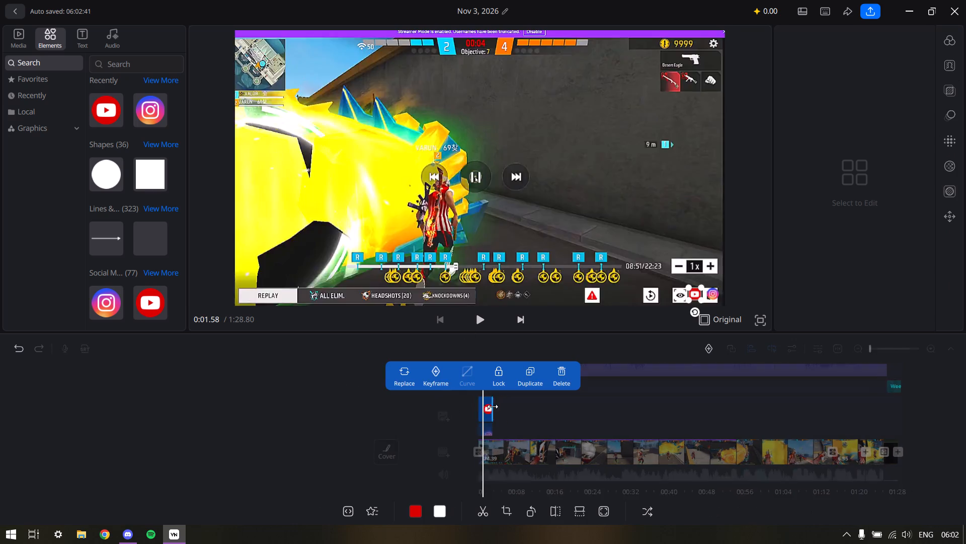
click(486, 408)
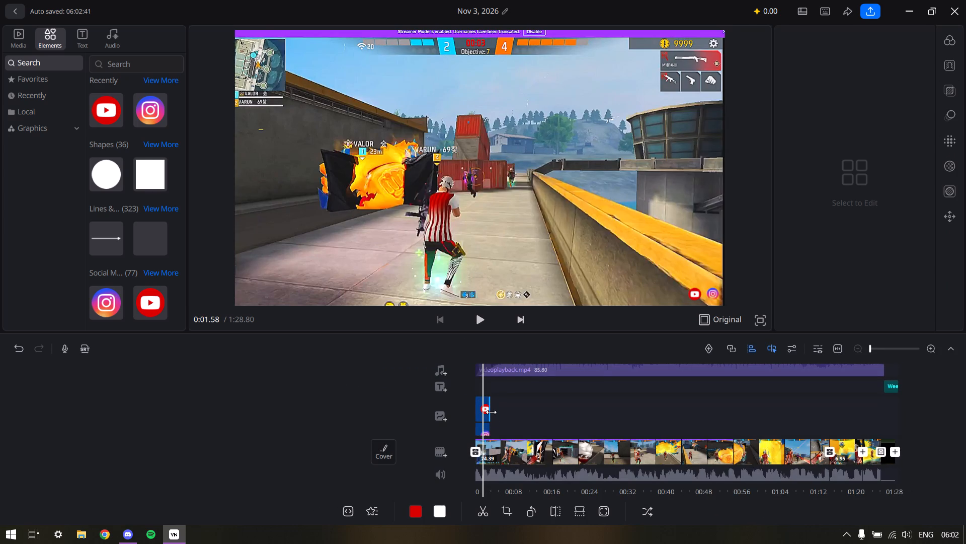
drag(492, 412, 965, 374)
scroll(766, 424, up, 4)
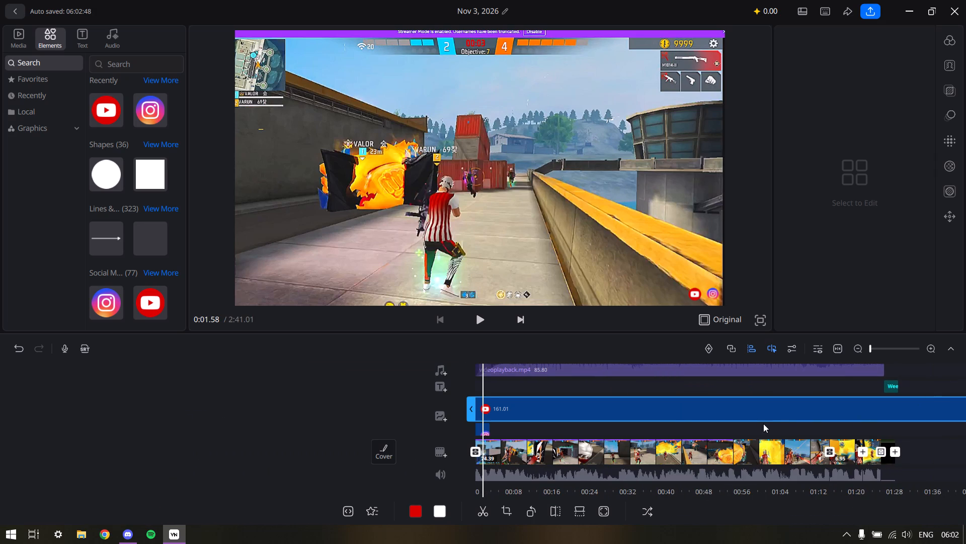
scroll(763, 424, down, 3)
scroll(758, 401, up, 1)
drag(753, 392, 605, 389)
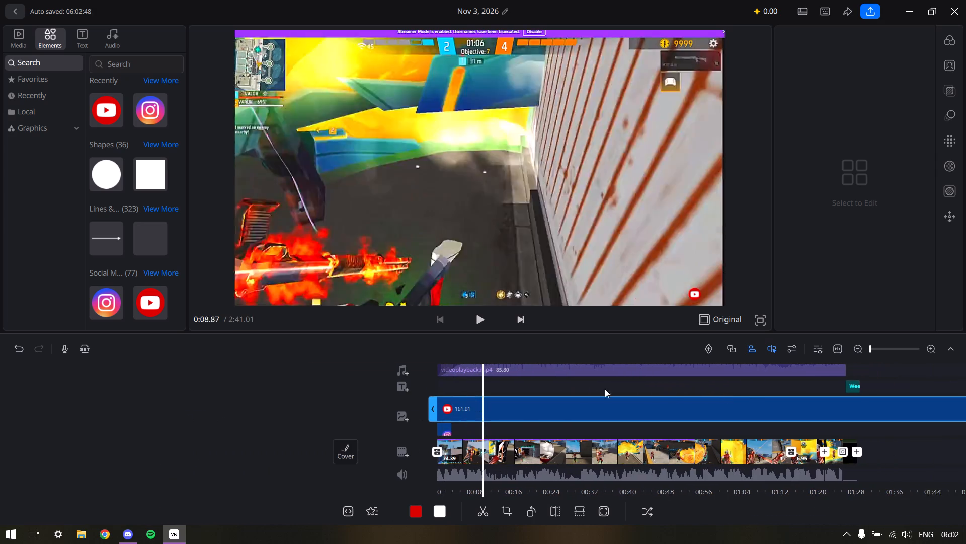
drag(605, 389, 246, 389)
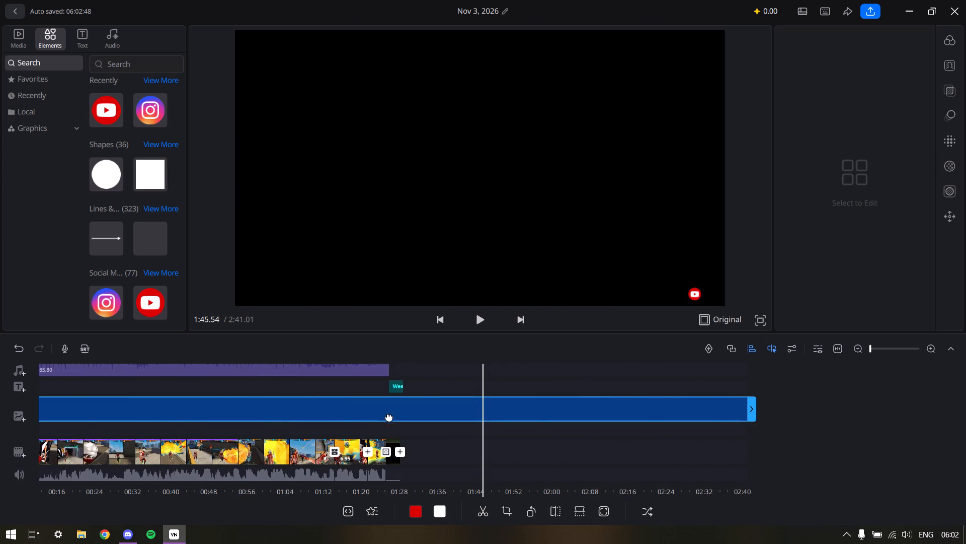
click(408, 415)
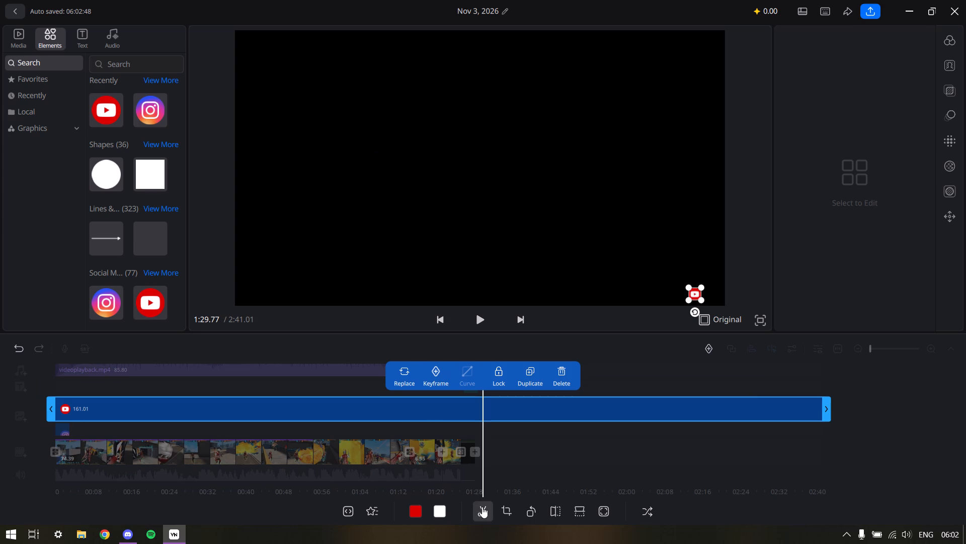
click(482, 507)
click(551, 415)
click(568, 374)
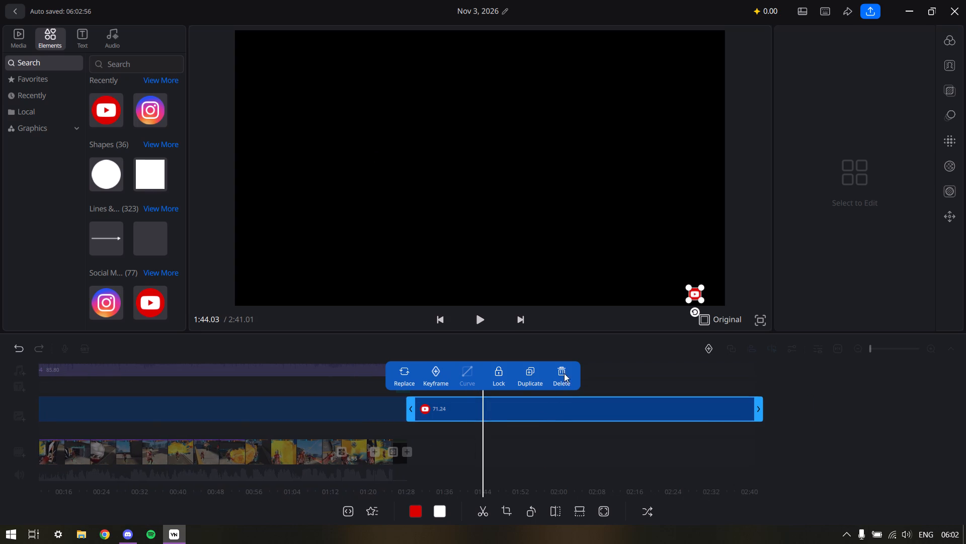
click(183, 376)
Extend the Instagram logo overlay to a length of 89.77, matching the end of the YouTube logo overlay.
drag(172, 381, 325, 383)
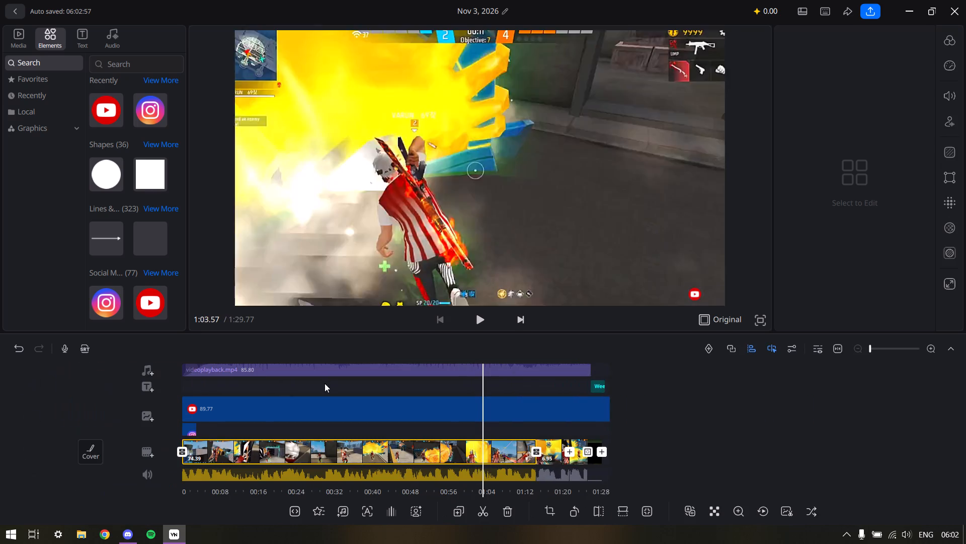
drag(325, 383, 326, 383)
click(196, 431)
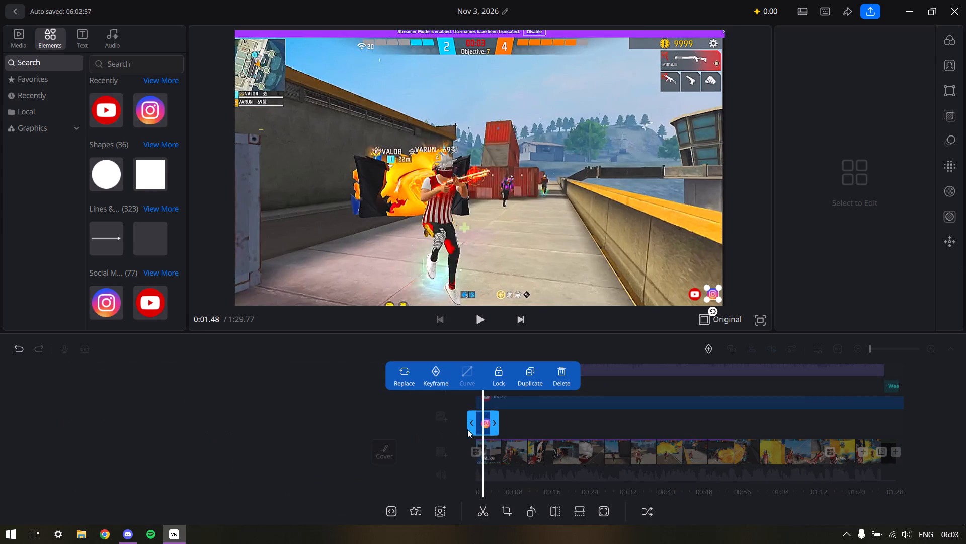
drag(492, 428, 767, 435)
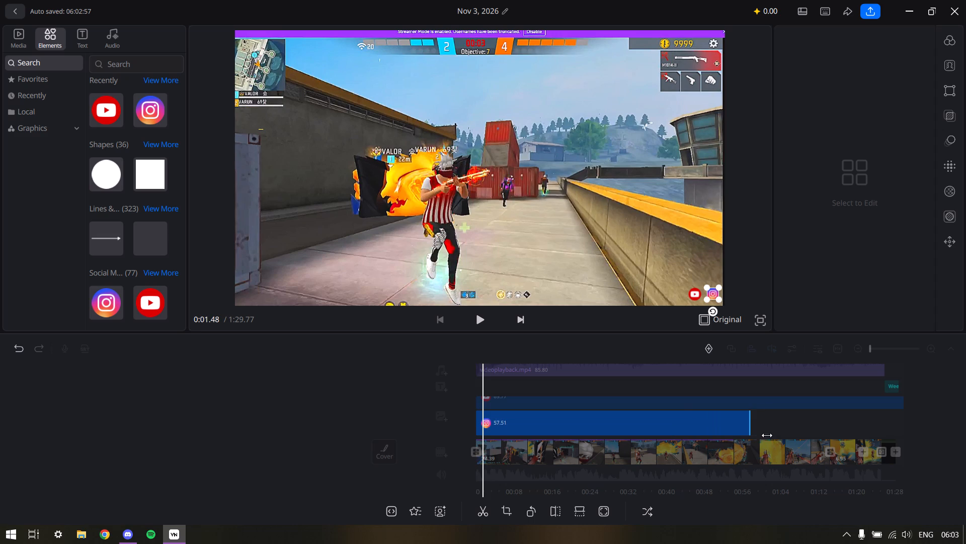
drag(767, 435, 895, 429)
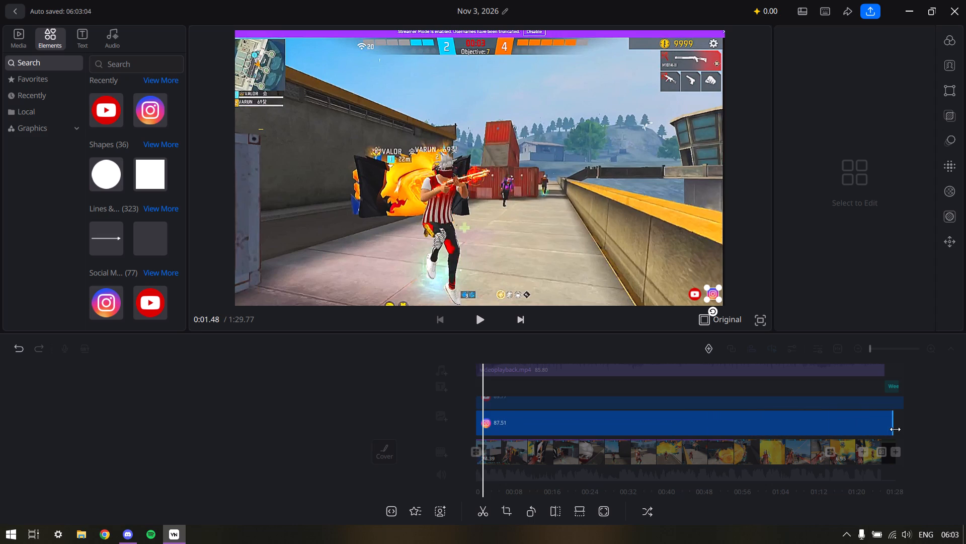
drag(895, 429, 901, 429)
drag(901, 429, 903, 429)
click(922, 394)
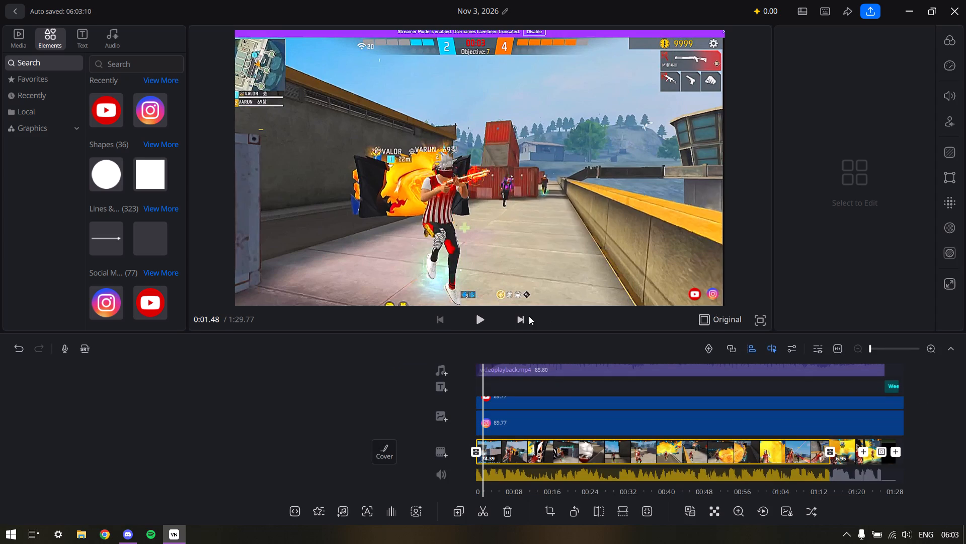
Play sections from about 0:57 and 0:41 to check both corner logos over the gameplay.
drag(589, 390, 313, 357)
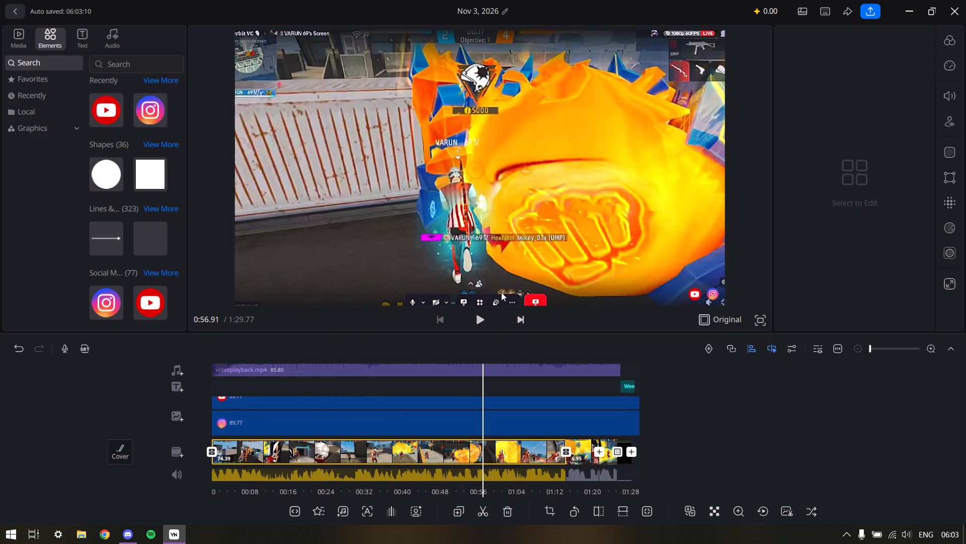
click(479, 312)
click(479, 312)
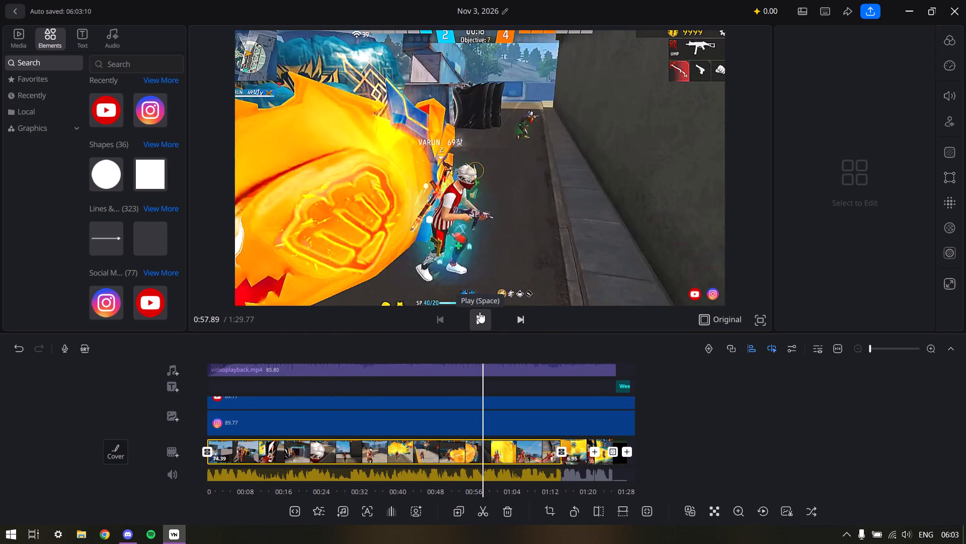
click(479, 312)
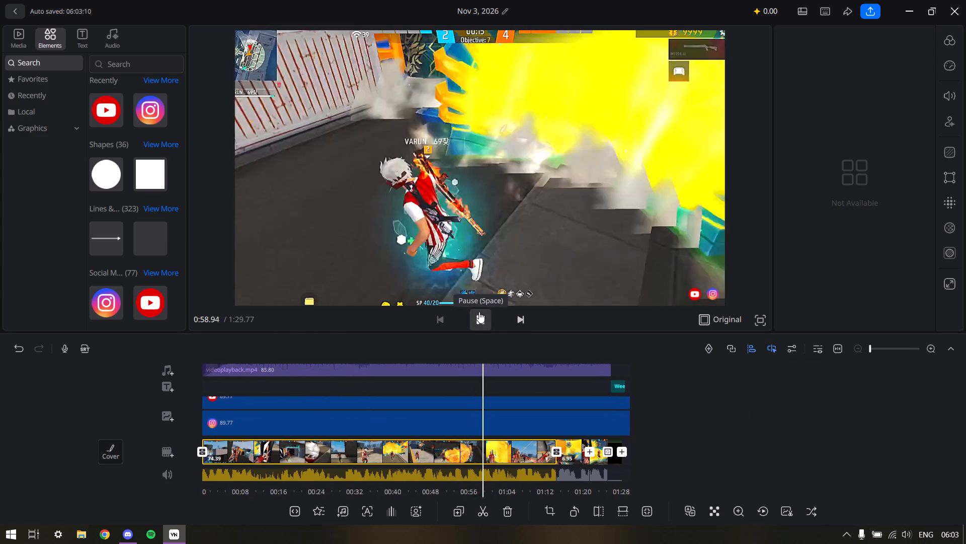
click(479, 312)
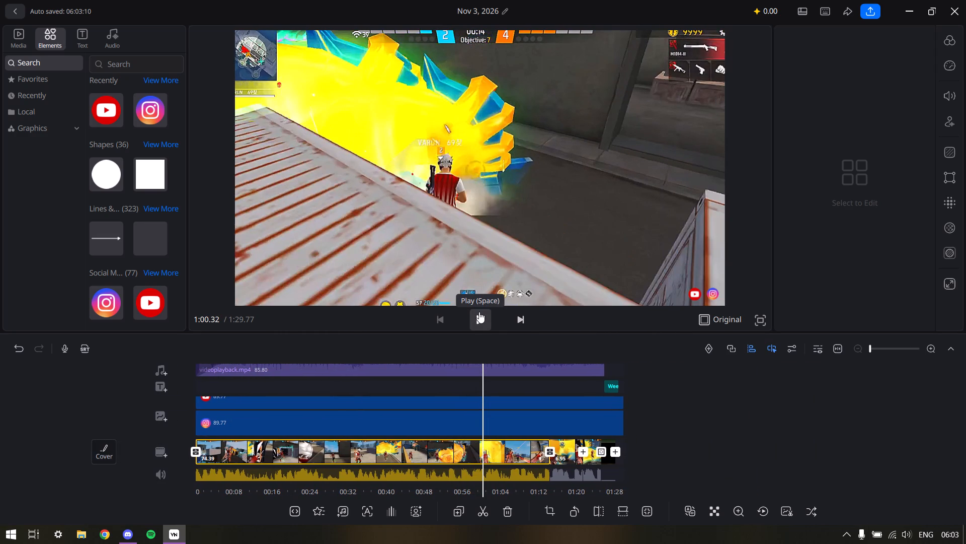
drag(339, 382, 440, 381)
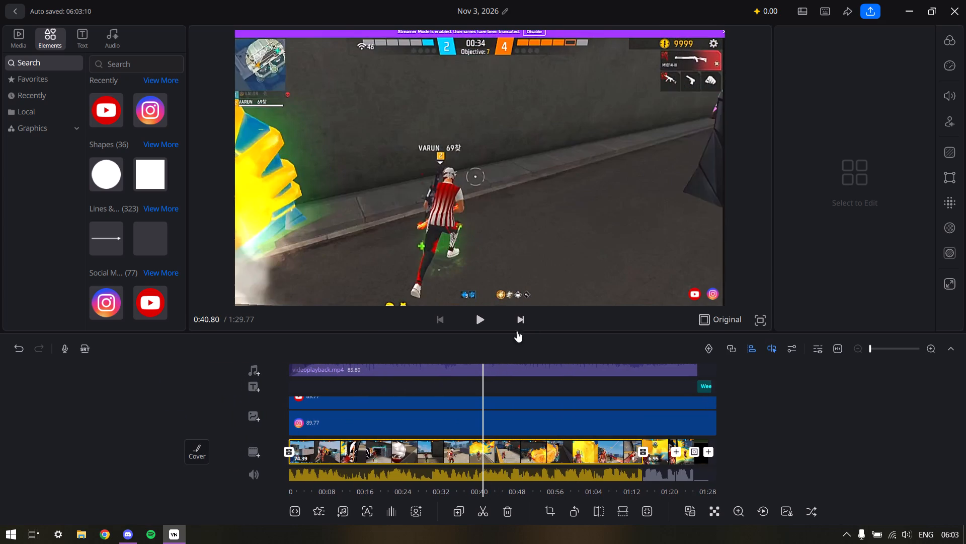
click(484, 322)
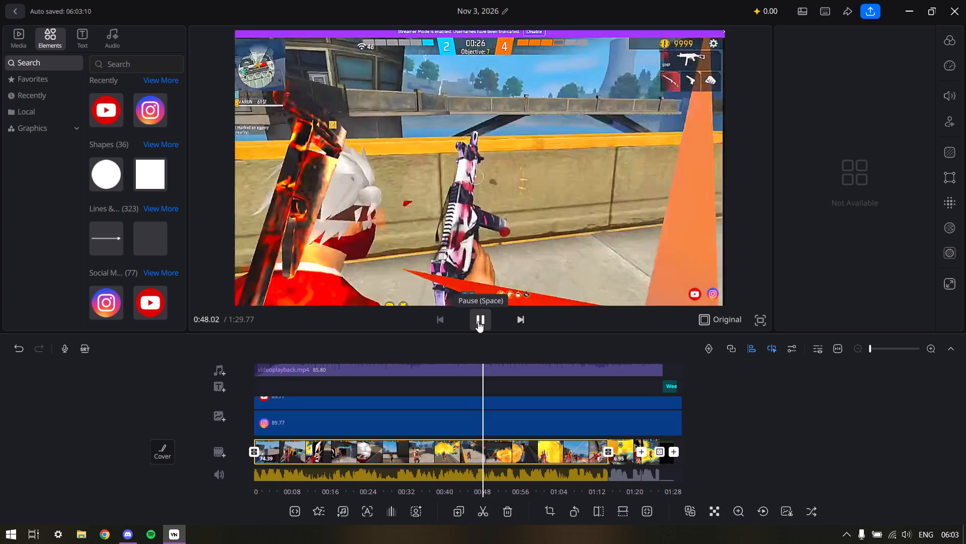
Play and scrub through the first gameplay clip between about 0:37 and 0:57 to examine the footage with the social icons.
click(478, 321)
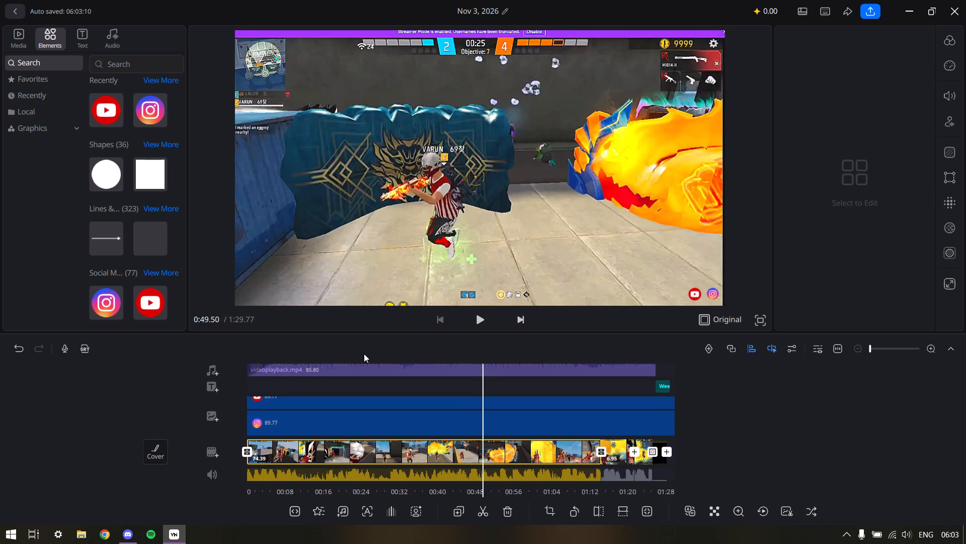
drag(364, 352, 427, 353)
drag(364, 381, 405, 388)
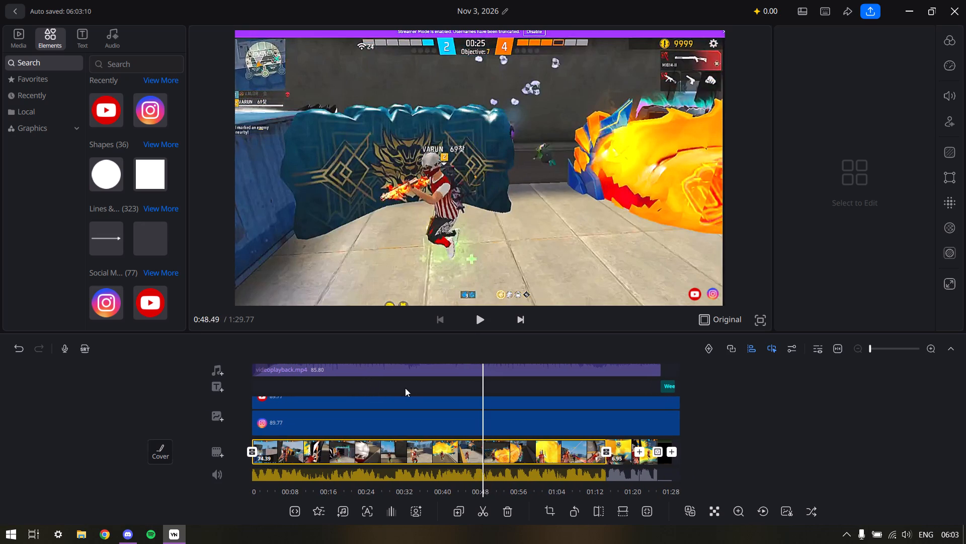
drag(405, 388, 414, 388)
click(476, 320)
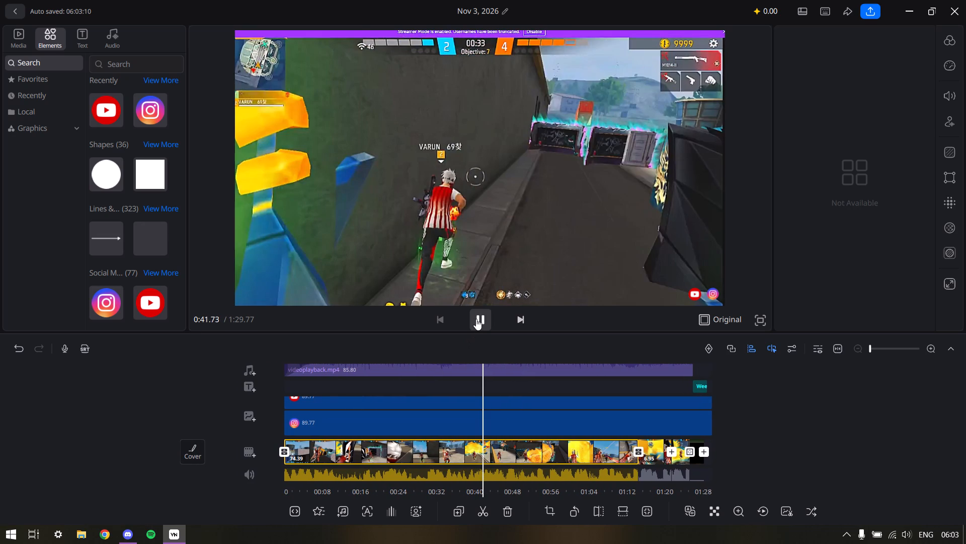
click(476, 319)
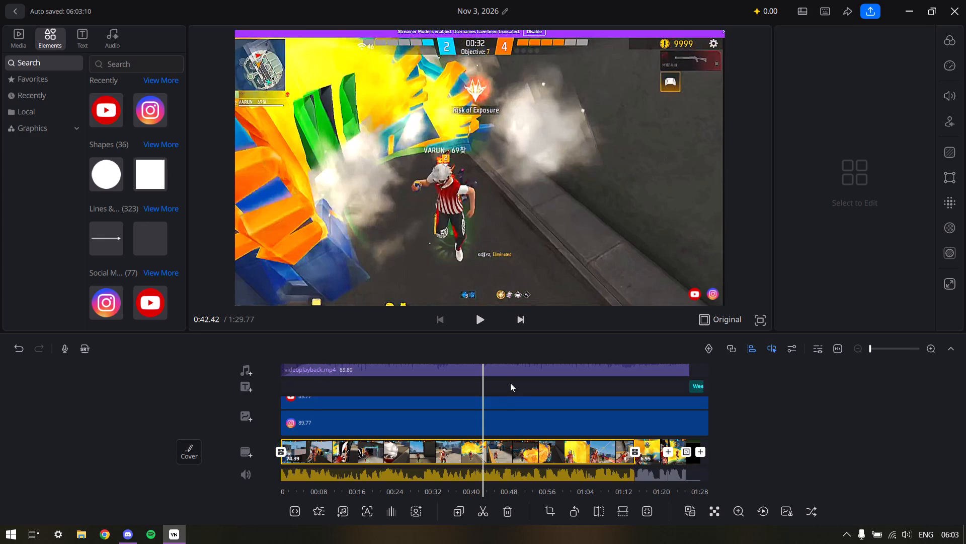
drag(493, 386, 521, 392)
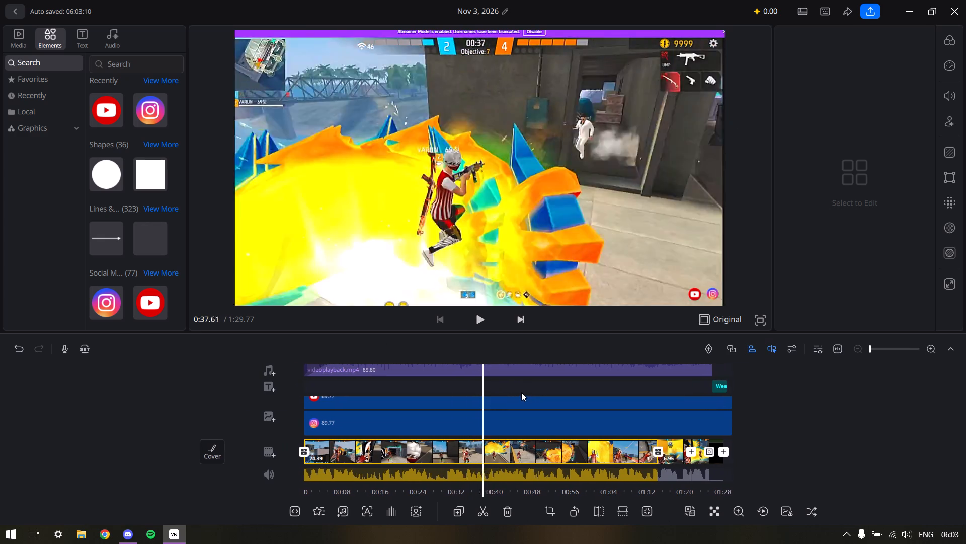
drag(521, 392, 502, 396)
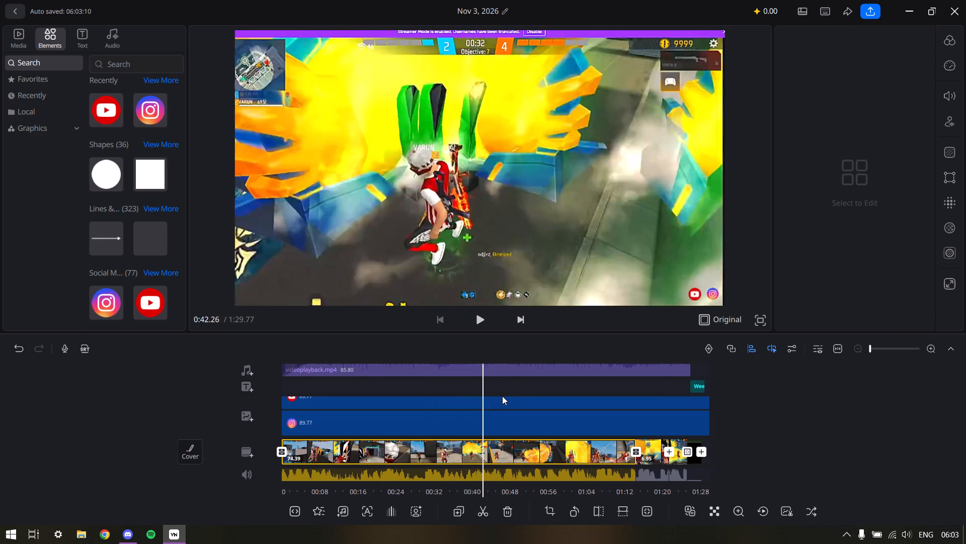
drag(502, 396, 488, 396)
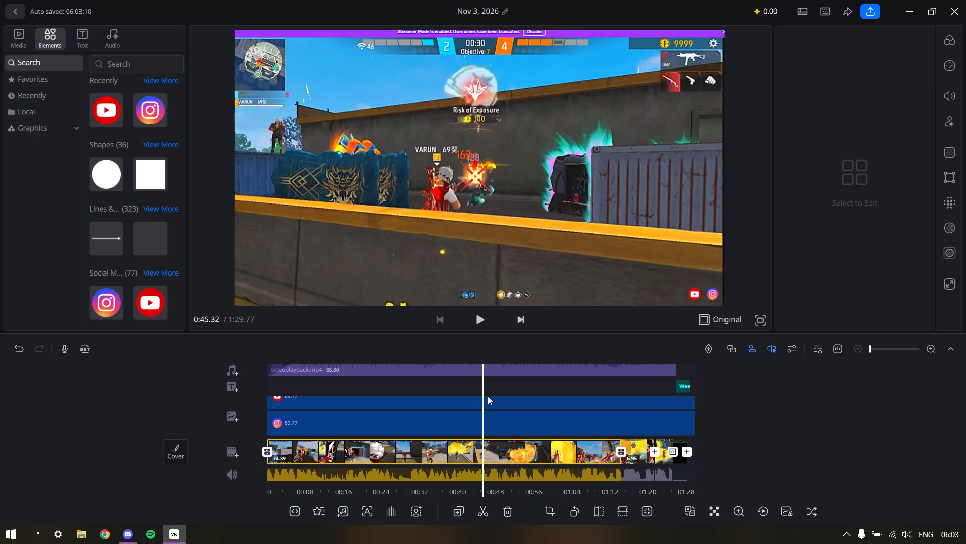
drag(488, 396, 472, 394)
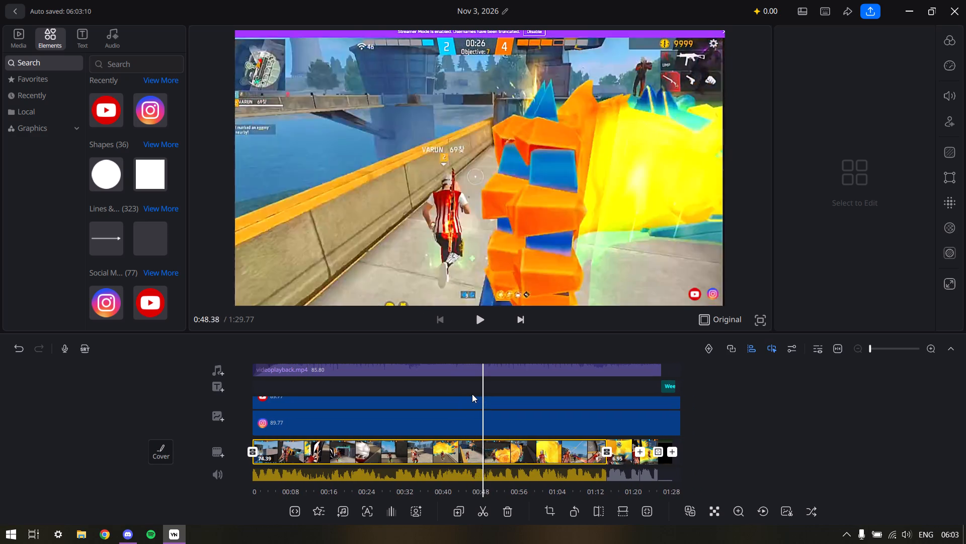
drag(472, 394, 436, 390)
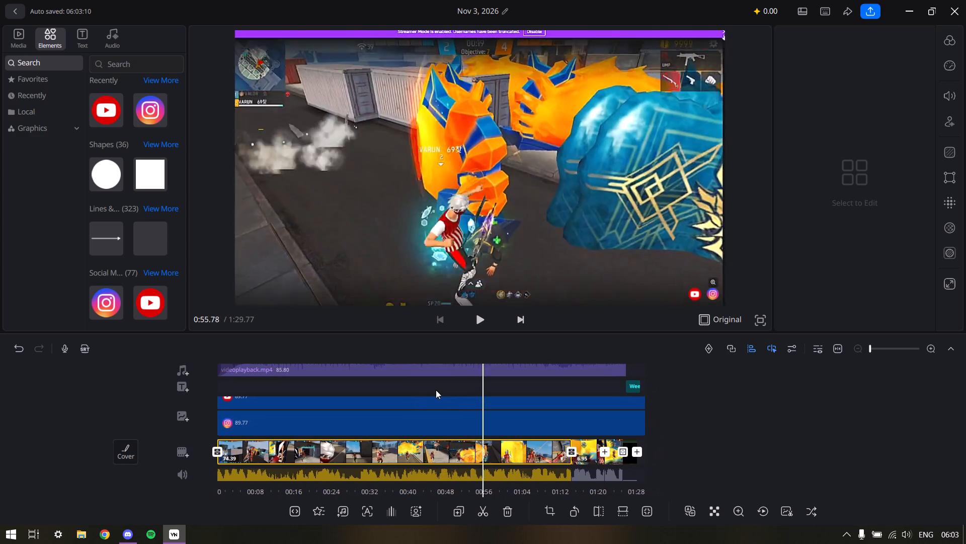
drag(436, 390, 431, 389)
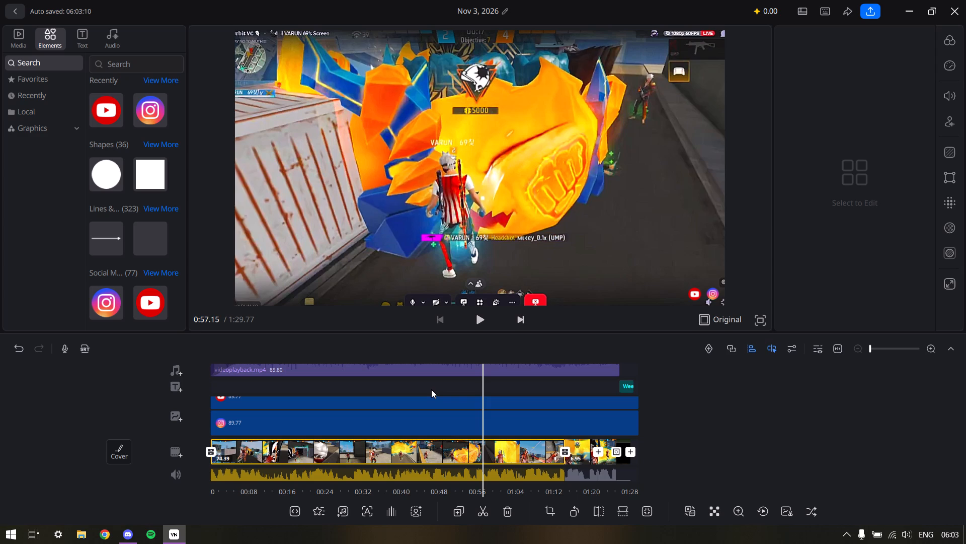
drag(431, 389, 435, 389)
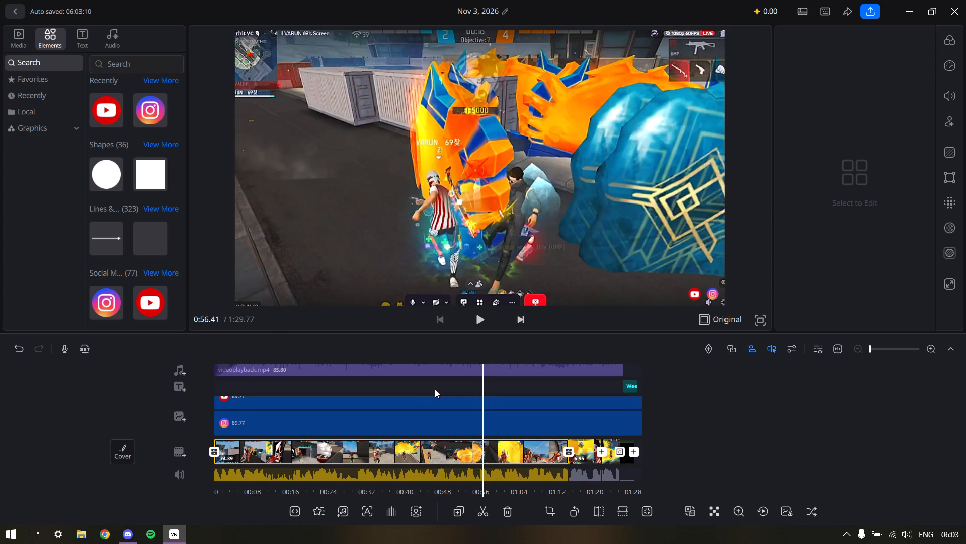
drag(435, 389, 434, 390)
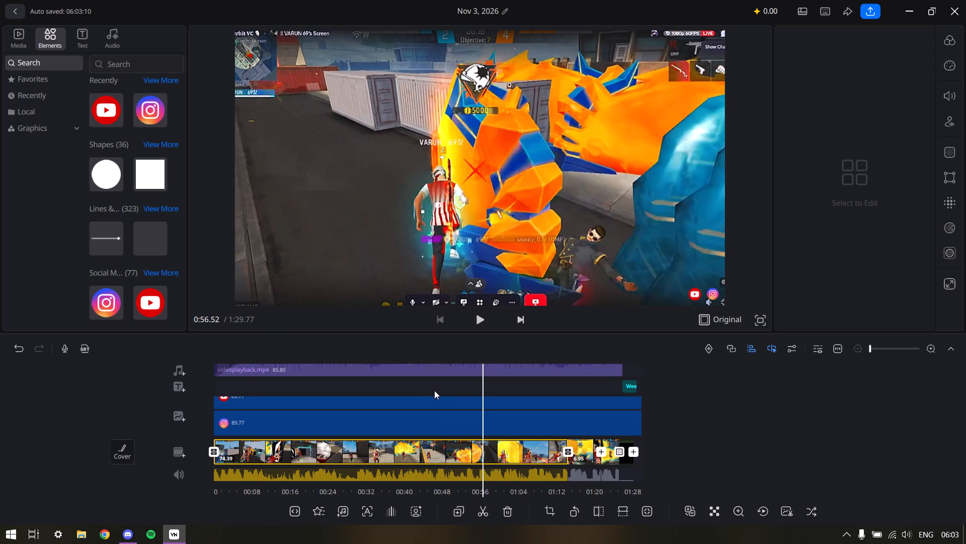
drag(434, 390, 434, 390)
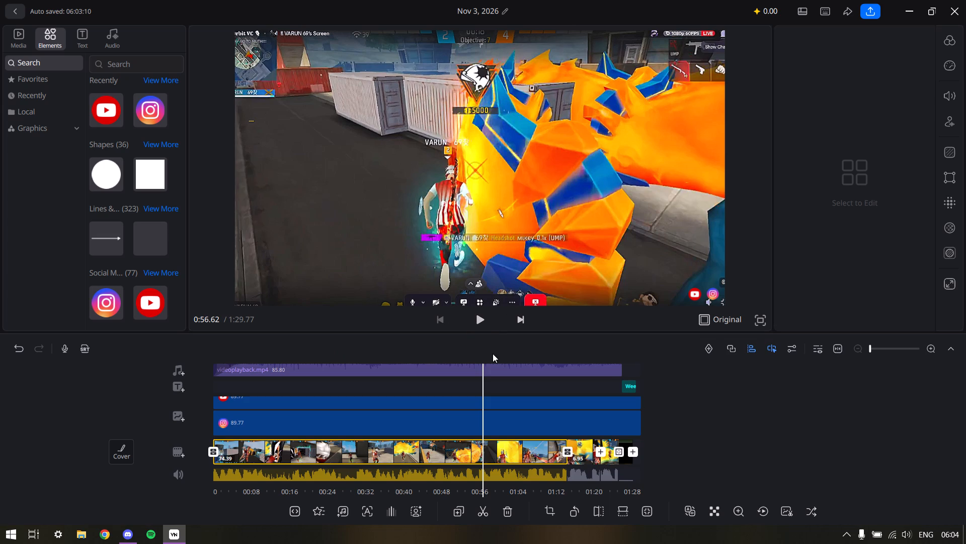
Go to the black-screen ending and open the Weekly Vlog title's text for editing.
drag(506, 349, 467, 343)
drag(452, 385, 409, 385)
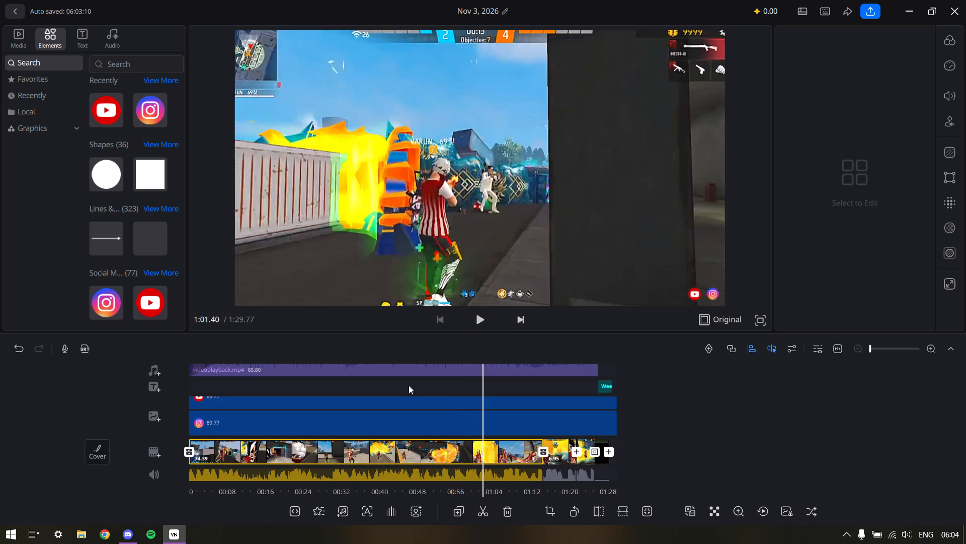
drag(409, 385, 370, 384)
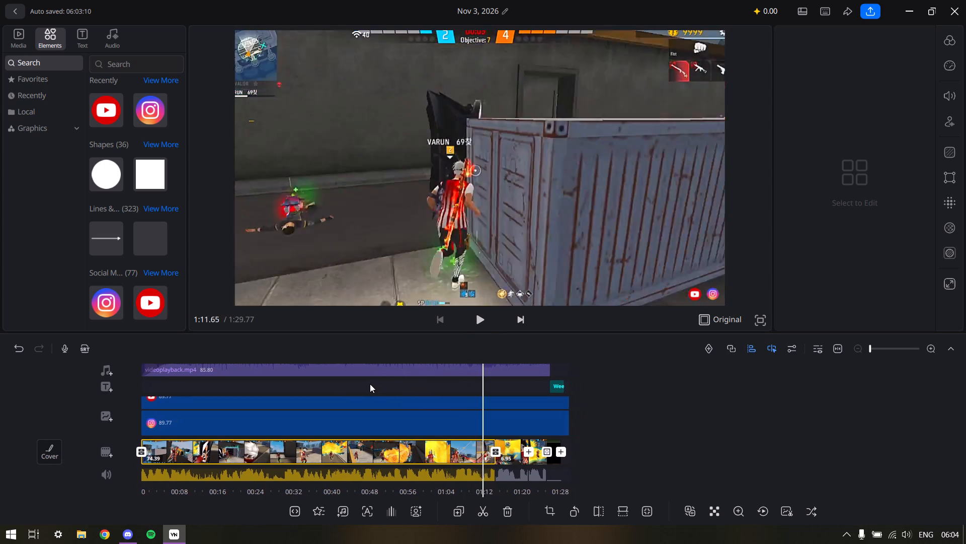
drag(370, 384, 315, 379)
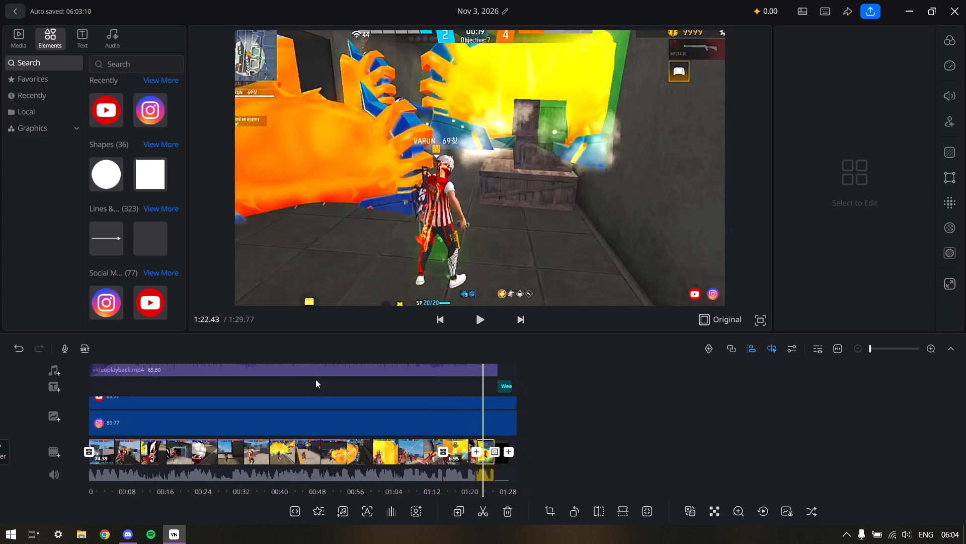
drag(315, 379, 300, 377)
click(489, 388)
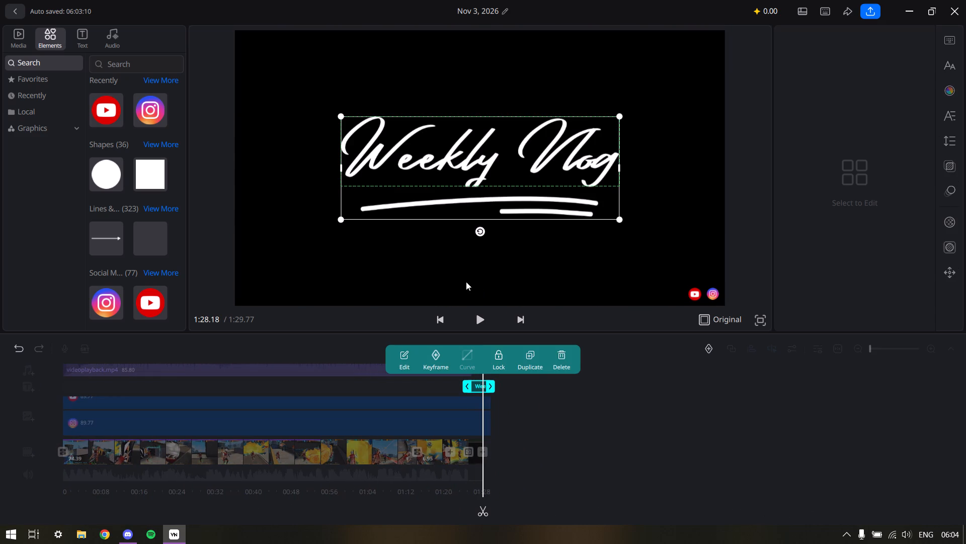
click(481, 156)
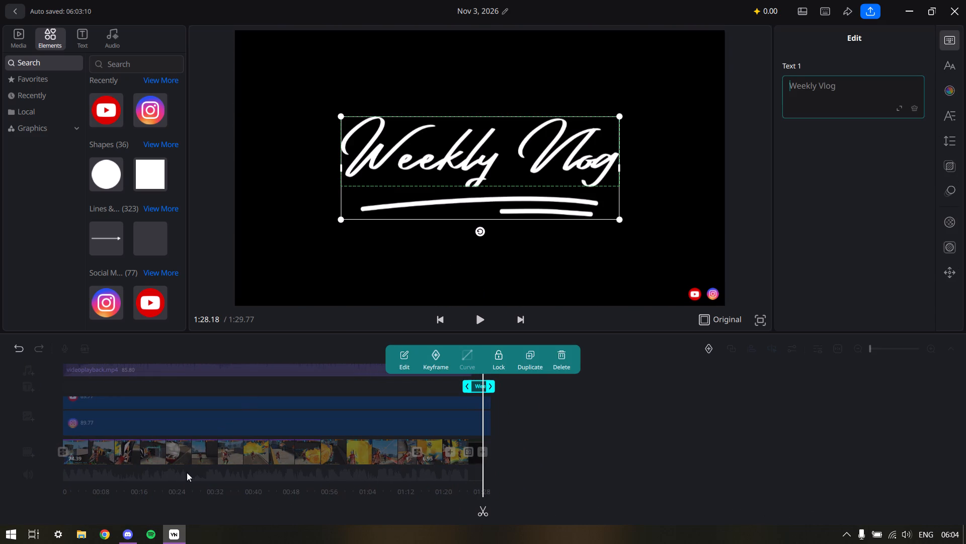
Switch to Chrome, enter TH in the Google search box and copy the suggested phrase "THank for watching".
click(98, 532)
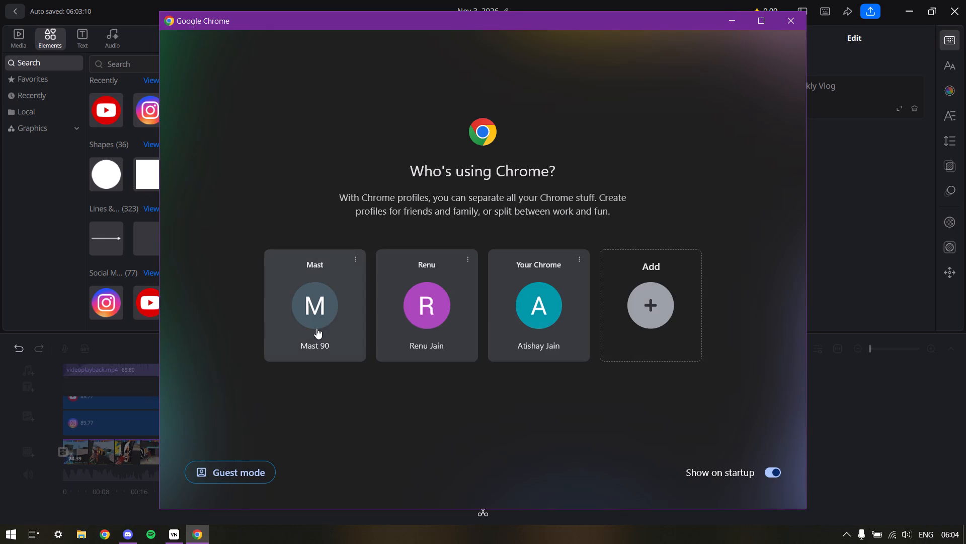
click(518, 316)
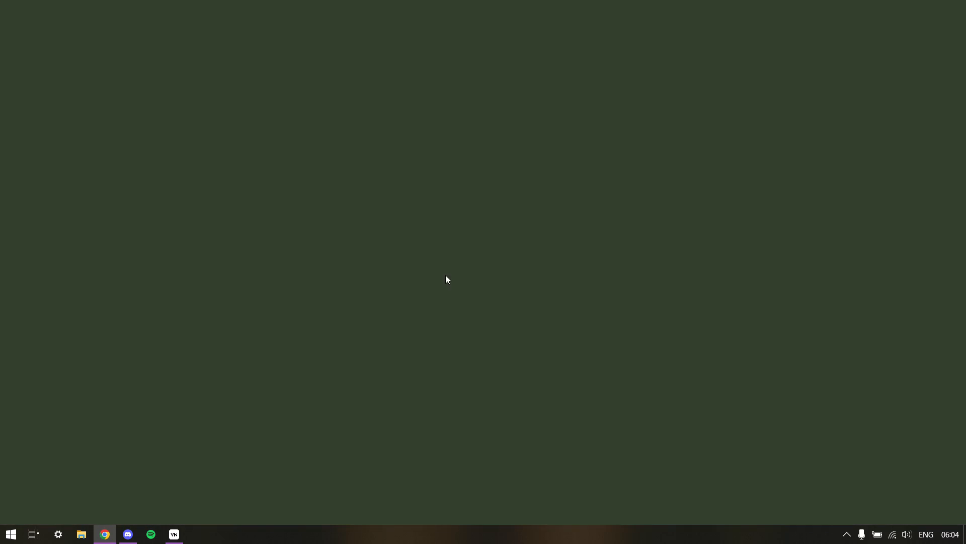
click(356, 256)
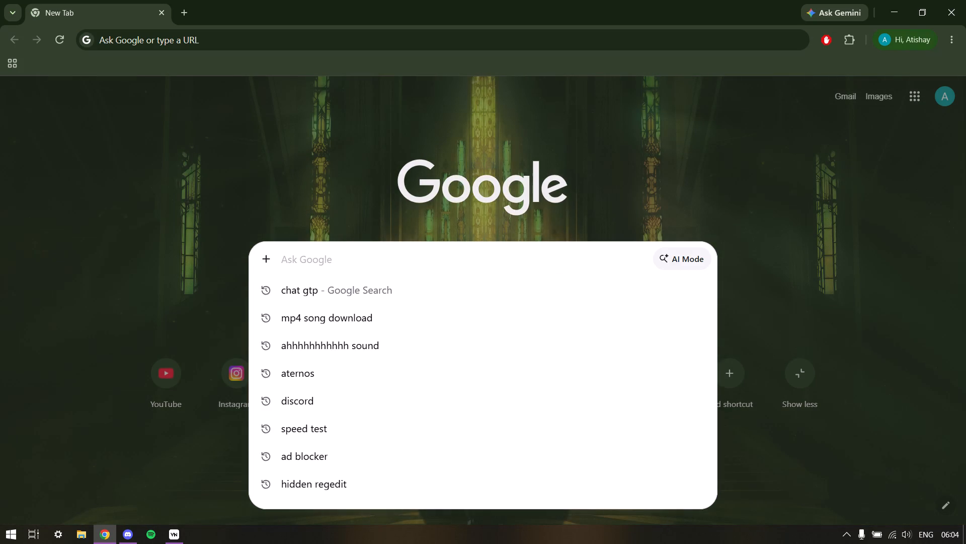
text(TH)
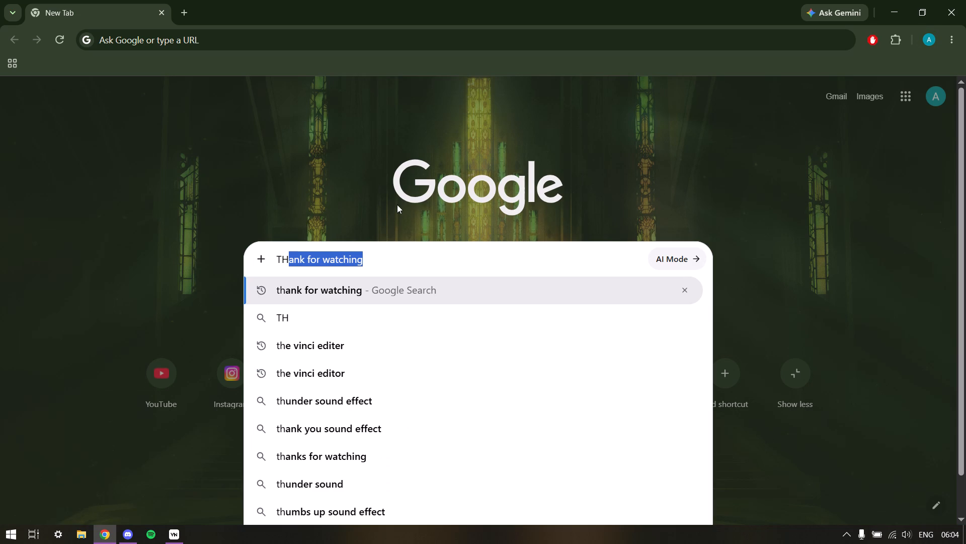
triple_click(345, 259)
key(ctrl+c)
key(ctrl+c)
key(ctrl+c)
Return to VN and replace the Weekly Vlog title text with the copied phrase "THank for watching".
click(965, 0)
click(815, 94)
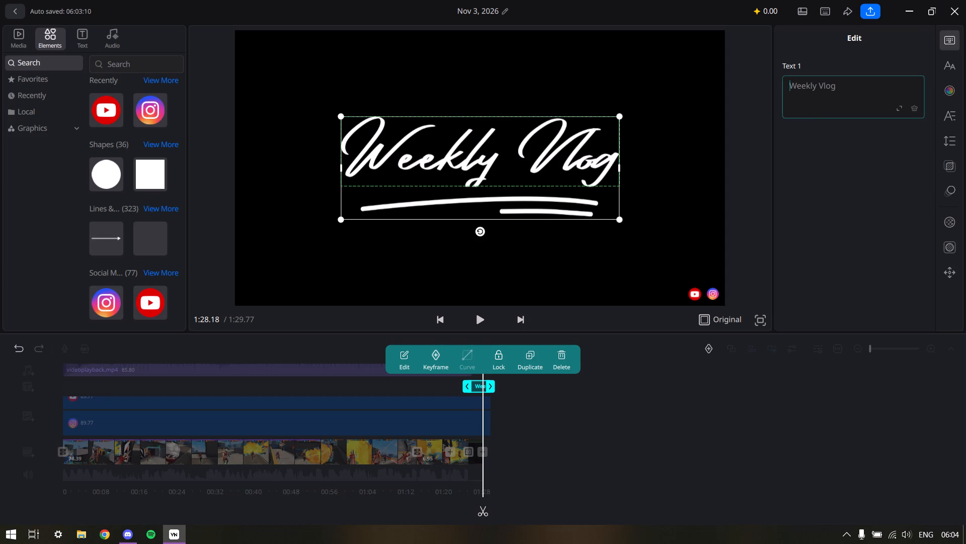
key(ctrl+v)
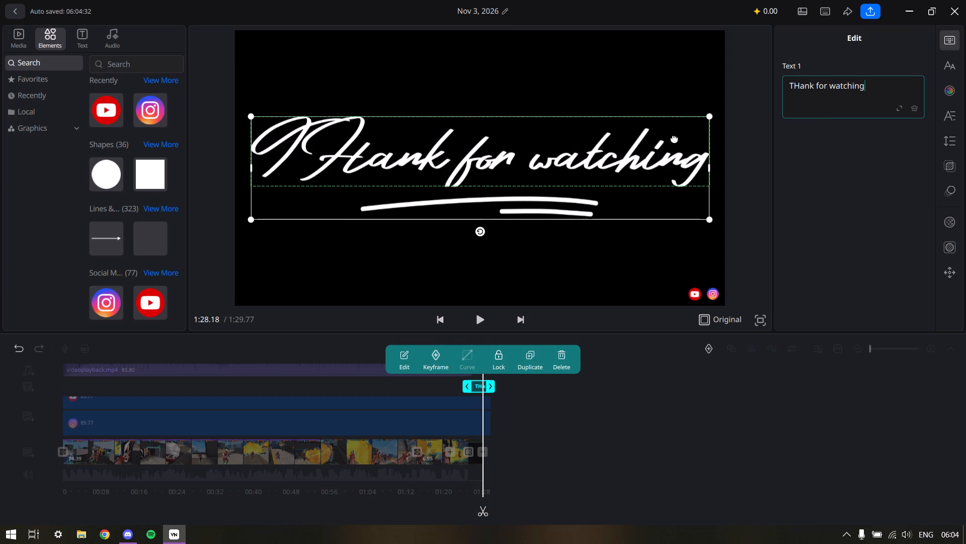
Correct the first word of the ending title so that it reads "Thanks for watching".
click(800, 88)
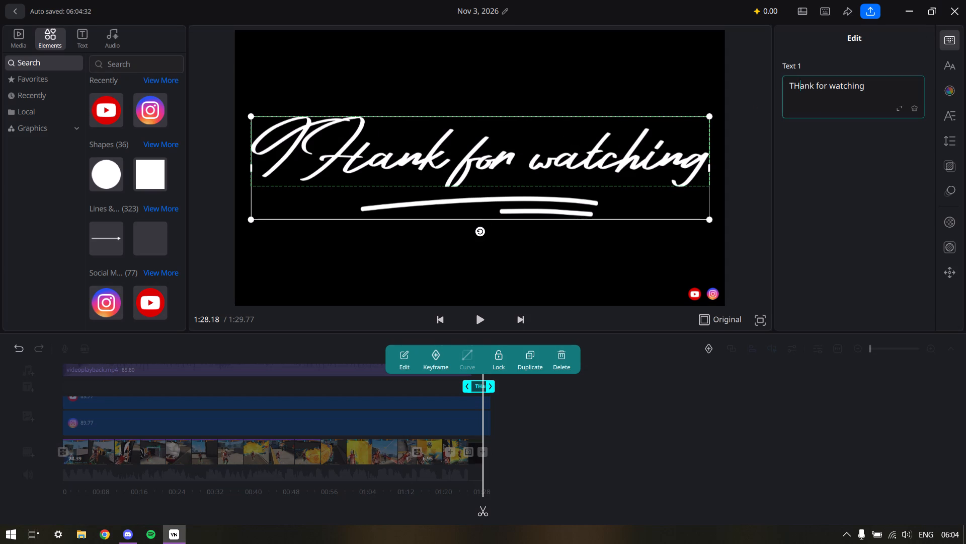
click(799, 90)
double_click(799, 89)
click(799, 91)
click(798, 85)
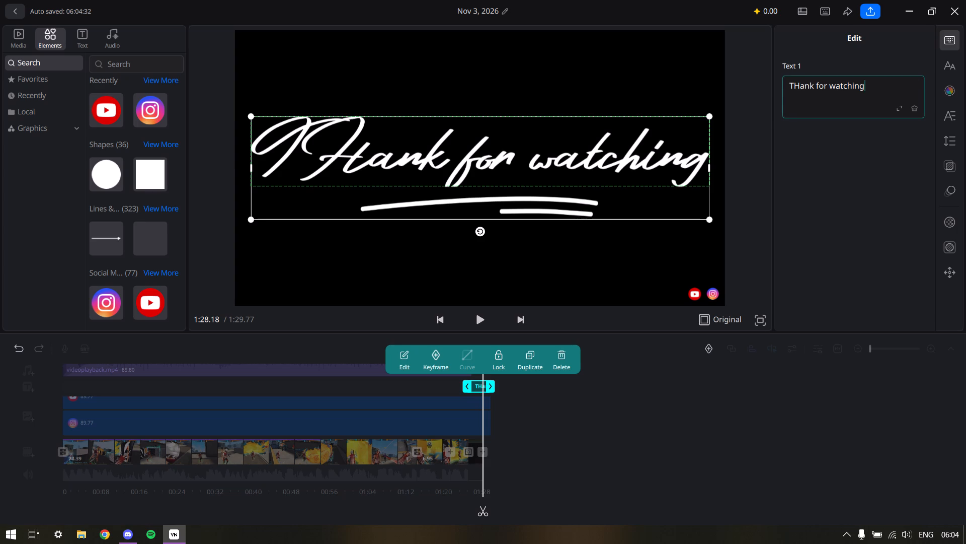
triple_click(798, 88)
key(BackSpace)
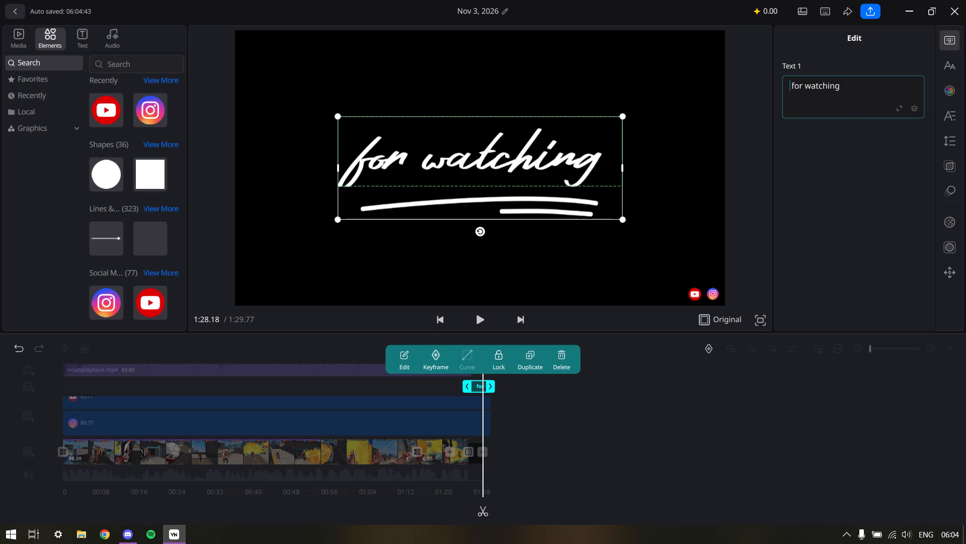
key(h)
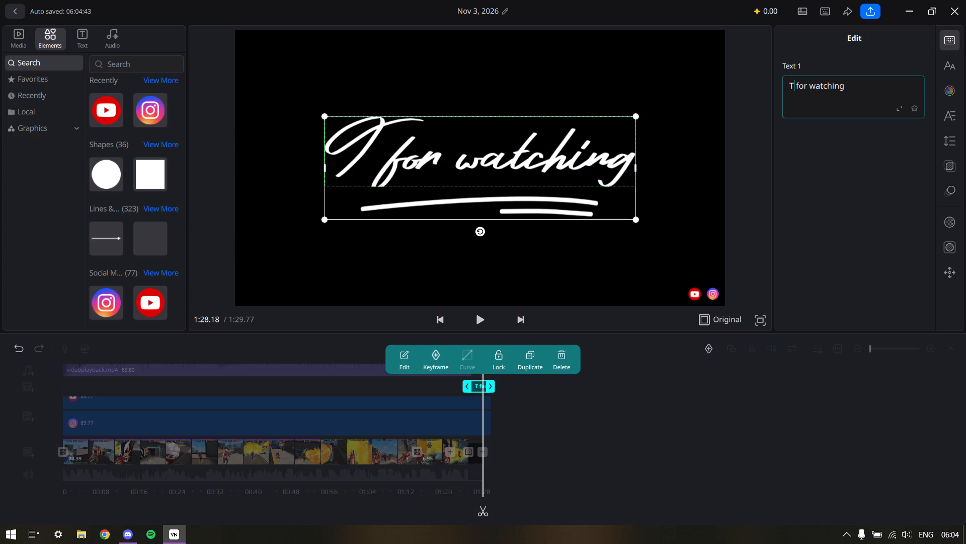
text(ankl)
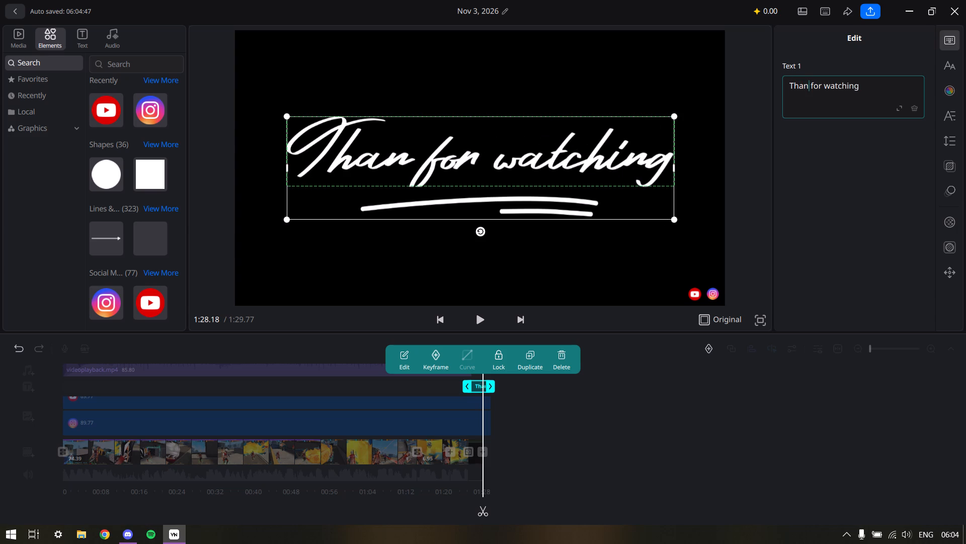
key(s)
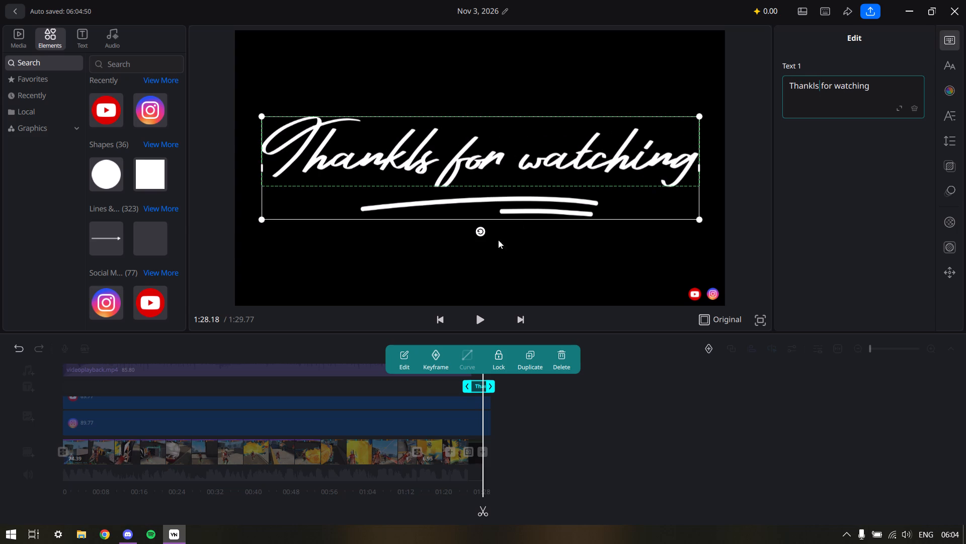
click(378, 284)
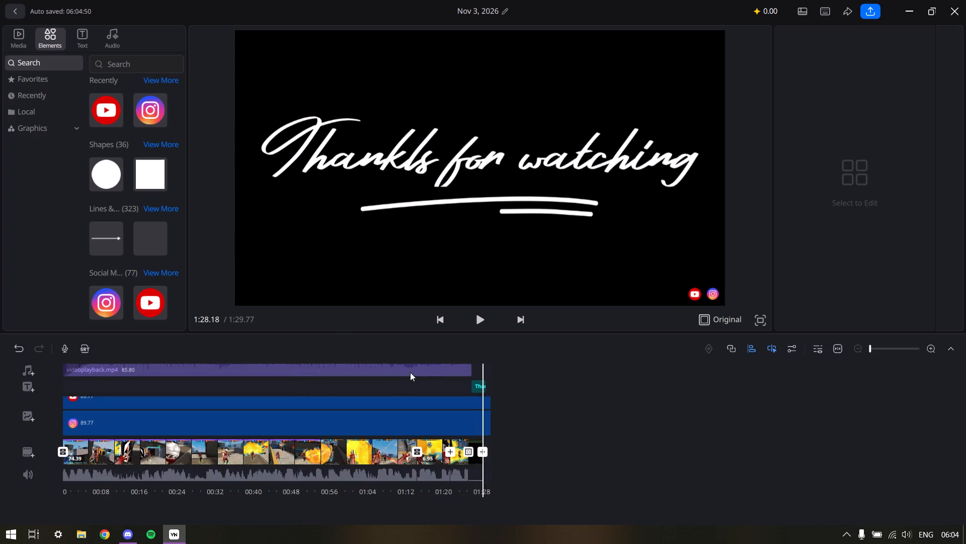
click(343, 157)
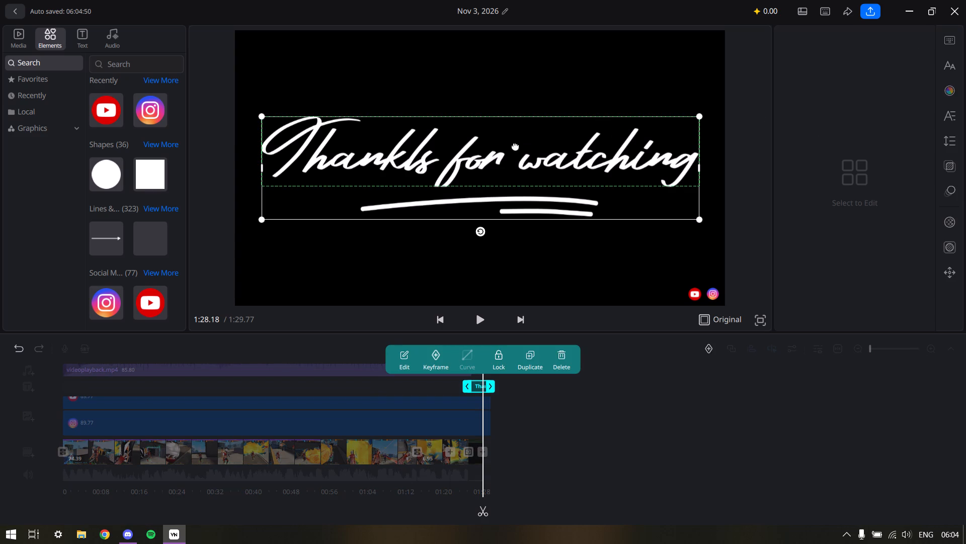
click(407, 156)
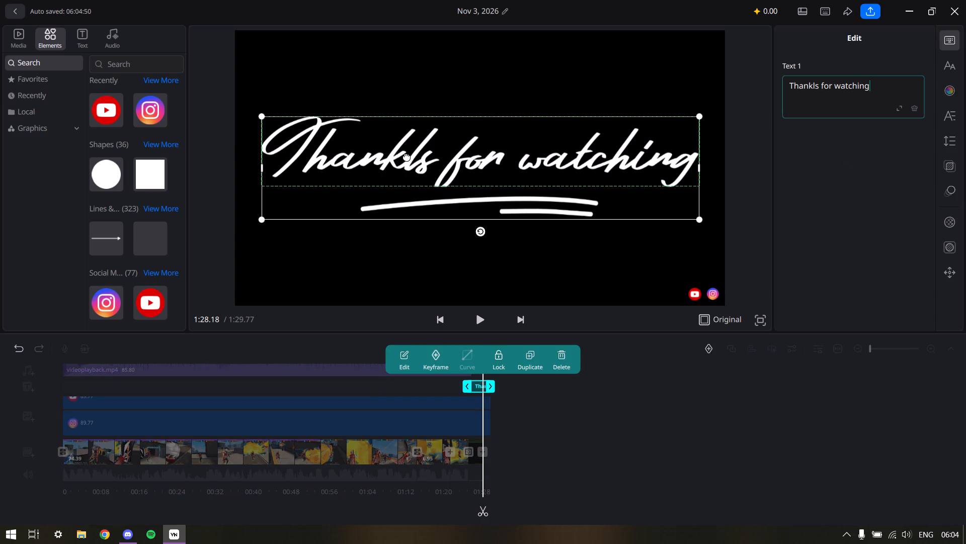
click(815, 90)
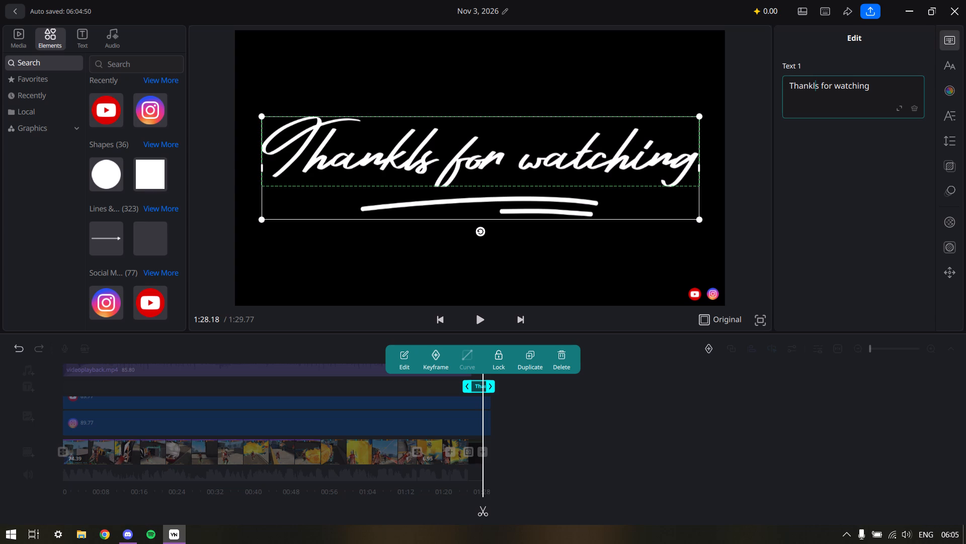
click(815, 89)
key(BackSpace)
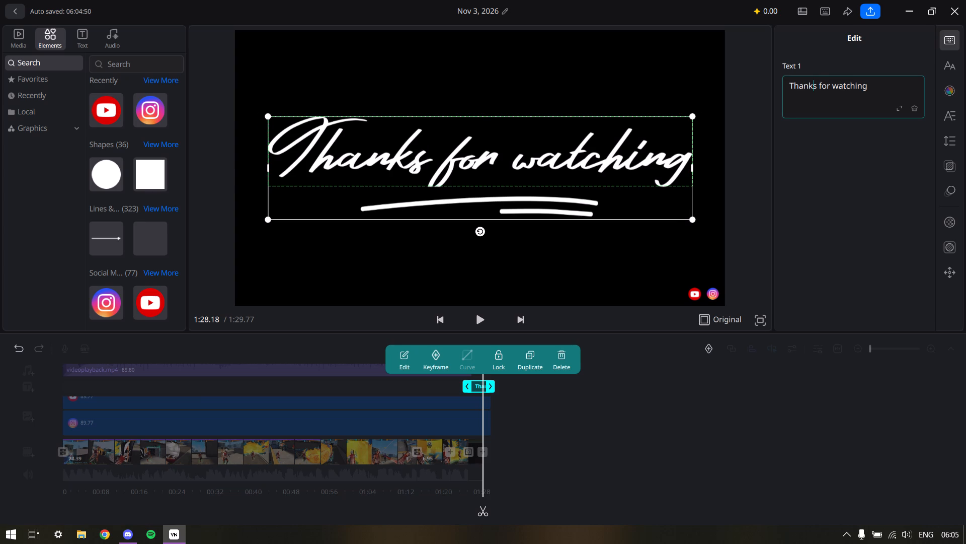
click(274, 329)
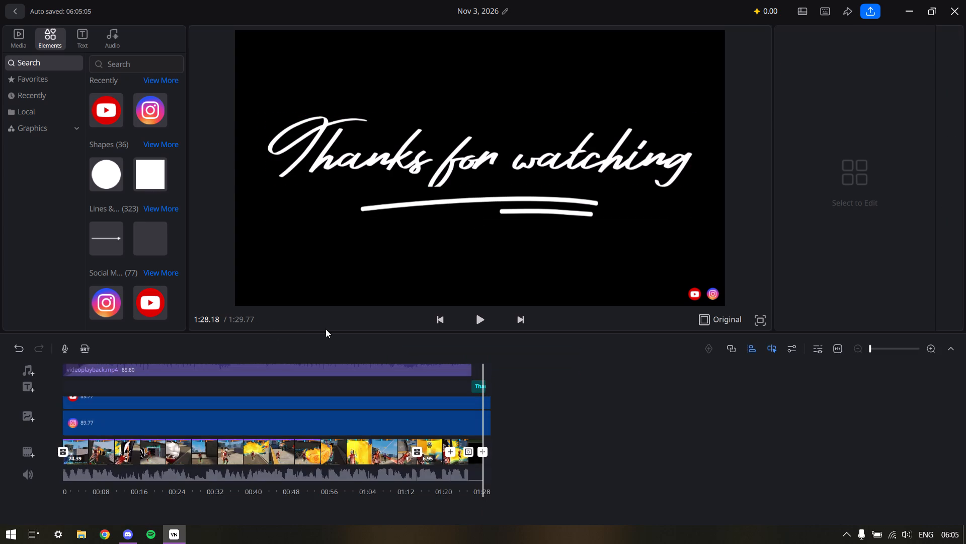
Trim the end of the Thanks for watching title to the black clip's end, making it about 2.31 s long, and preview it.
click(481, 384)
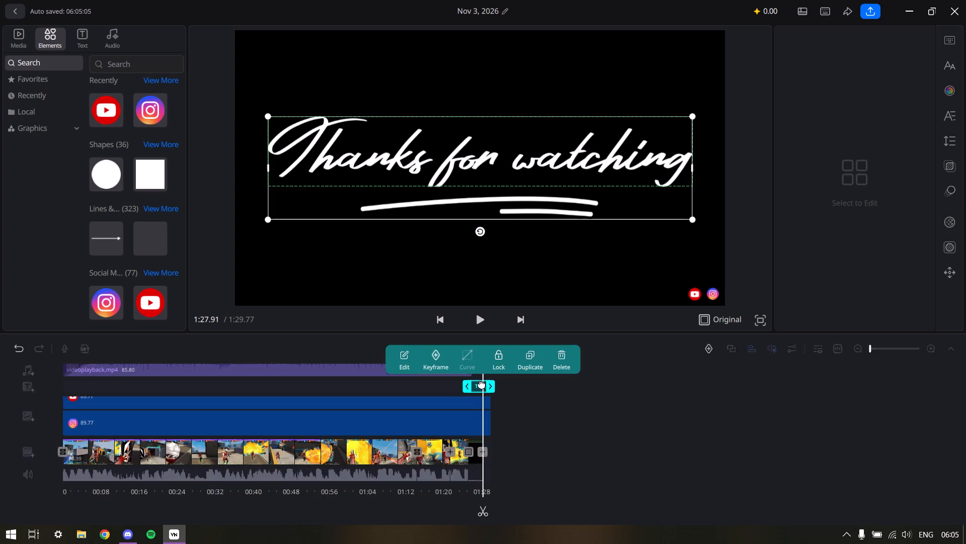
click(491, 389)
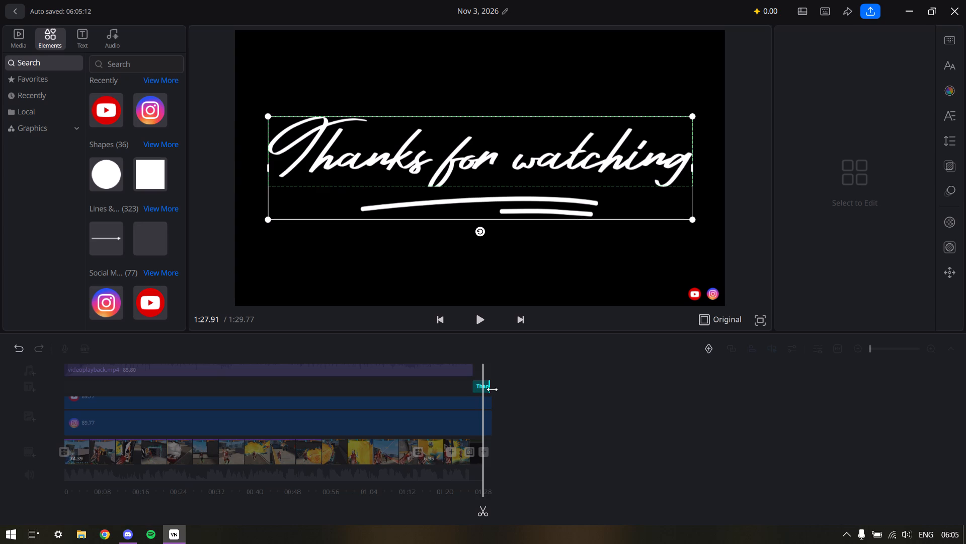
click(515, 394)
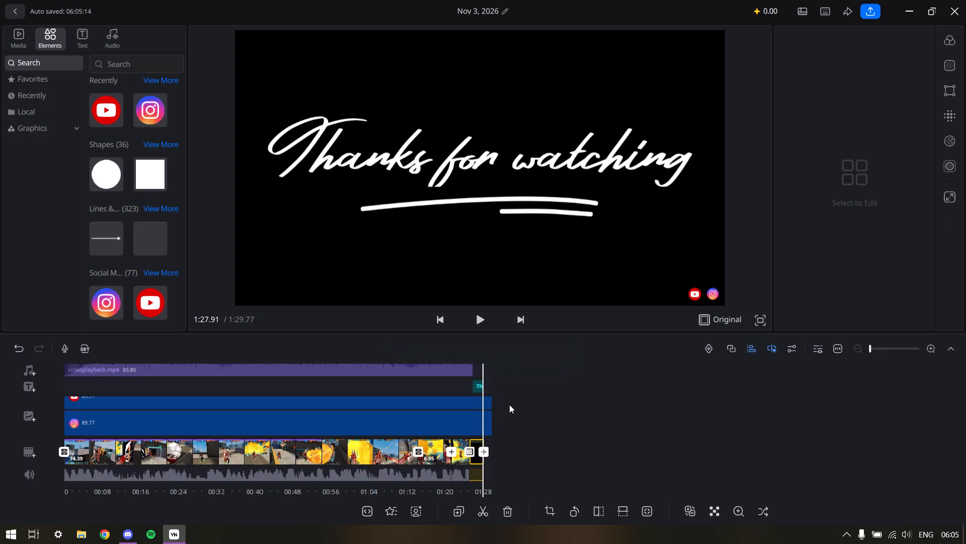
drag(509, 404, 520, 406)
click(476, 321)
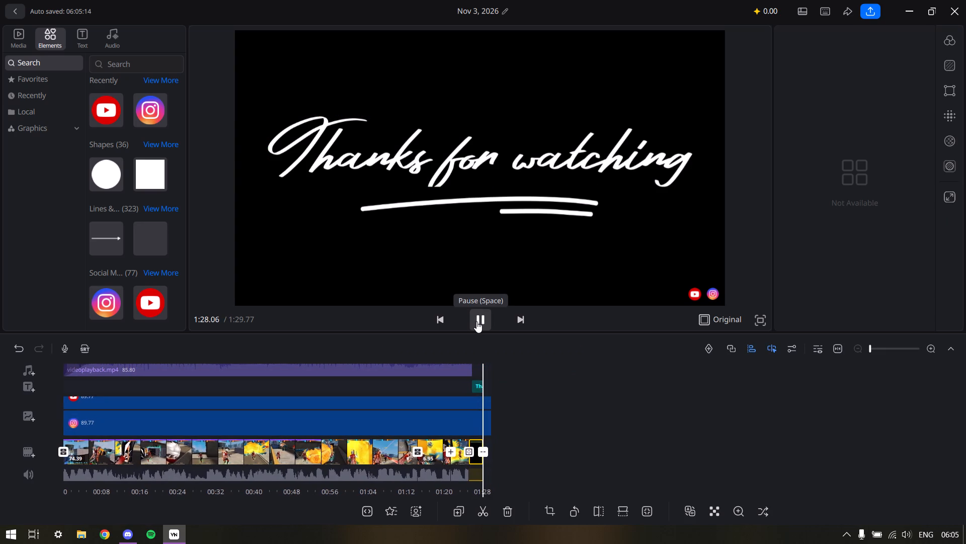
click(476, 321)
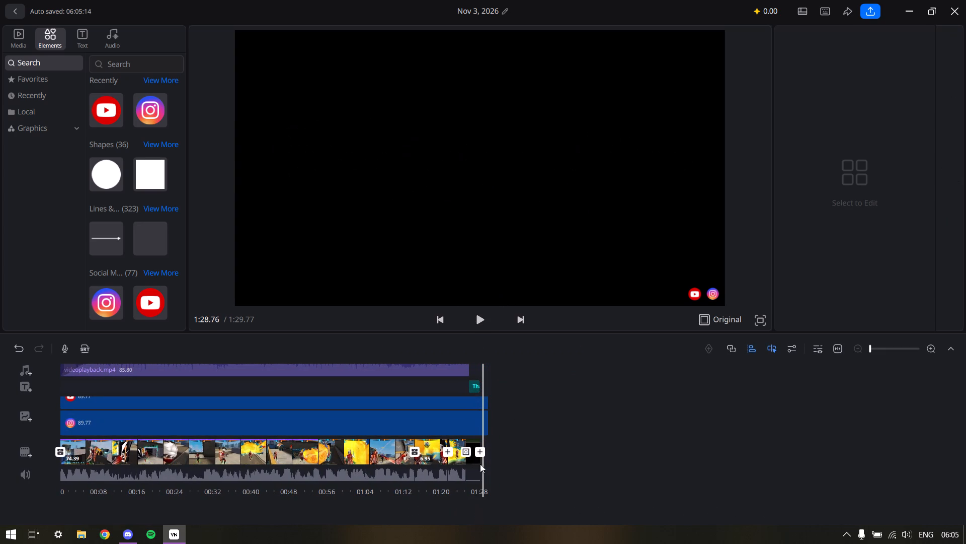
Shorten the YouTube logo to 88.11 s so that it ends together with the black clip.
click(484, 403)
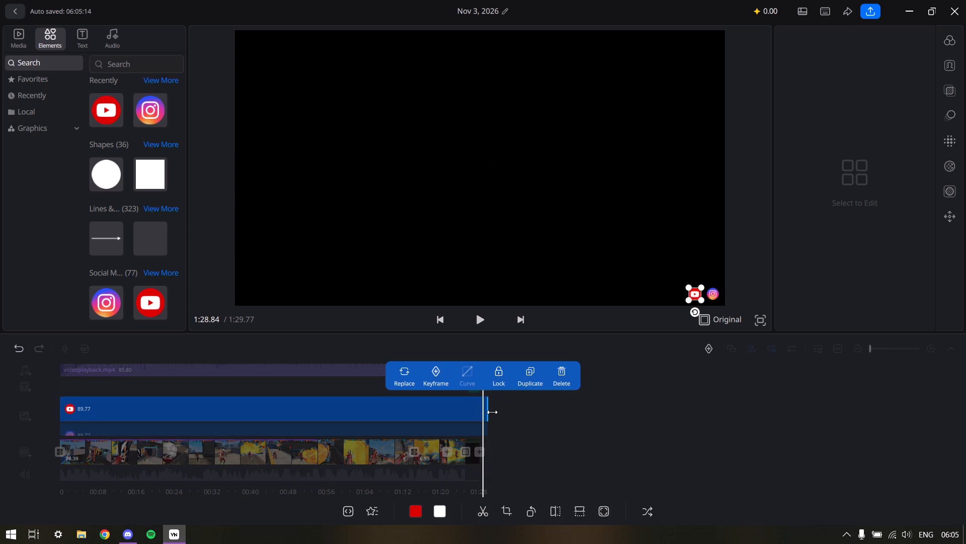
drag(492, 412, 486, 412)
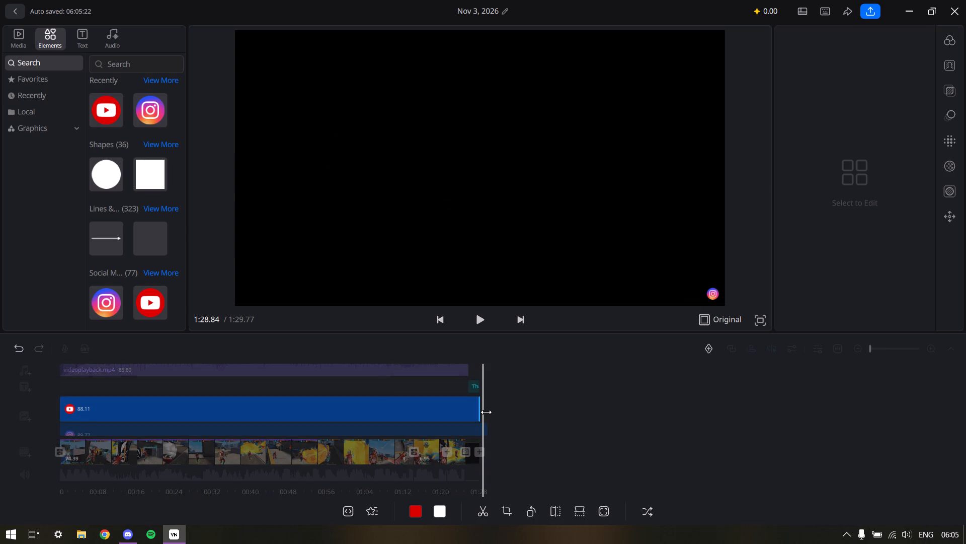
drag(486, 412, 486, 413)
click(515, 429)
Trim the end of the Instagram logo so that it finishes with the black clip at 1:28.11.
click(479, 435)
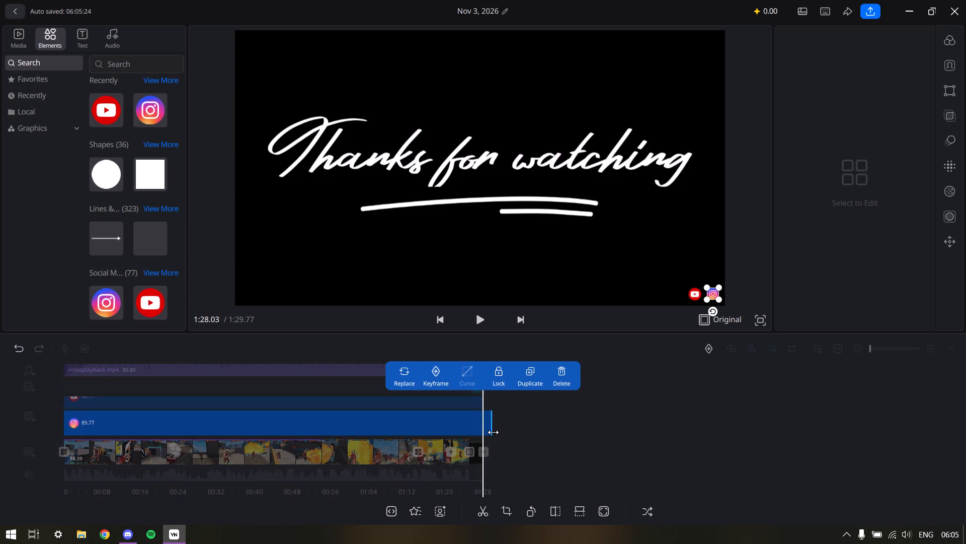
drag(494, 432, 489, 432)
click(535, 430)
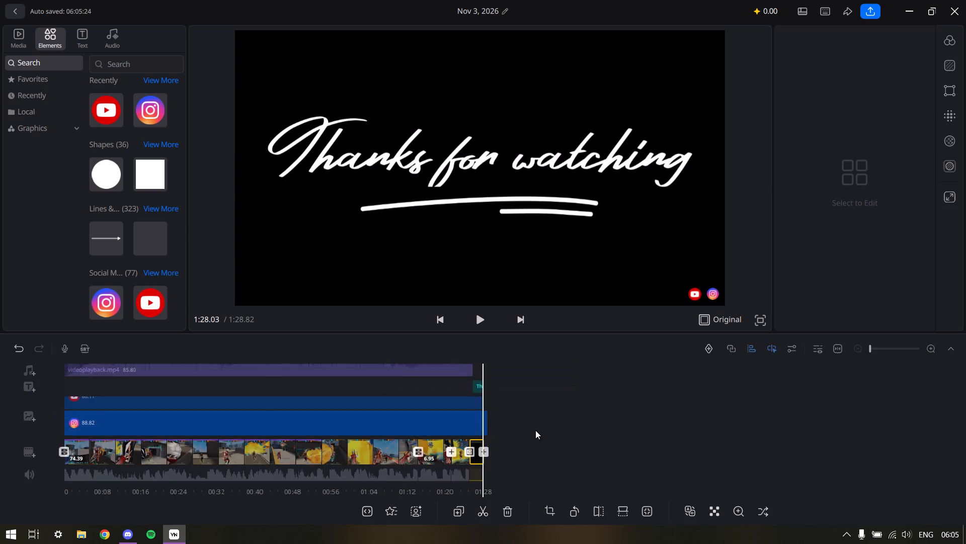
drag(535, 428, 541, 428)
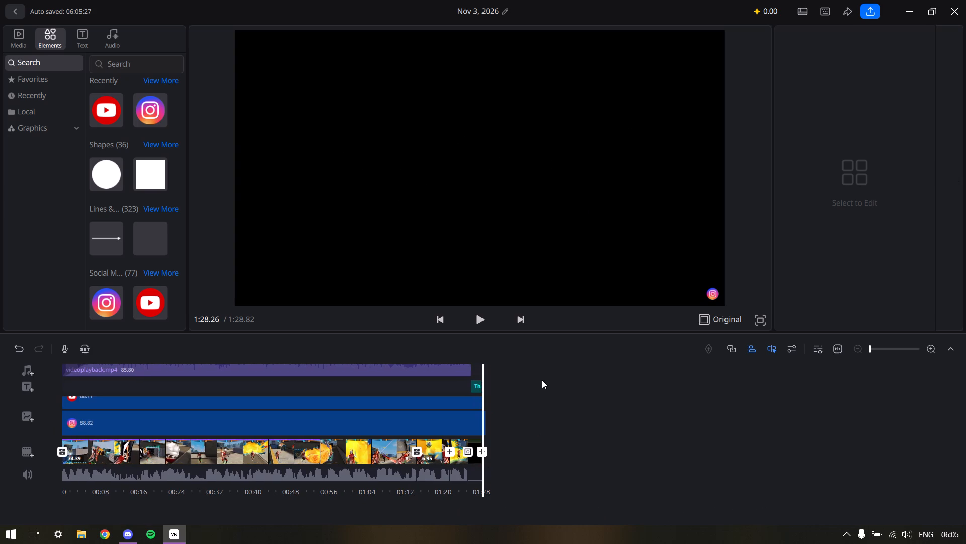
ctrl+scroll(542, 380, up, 7)
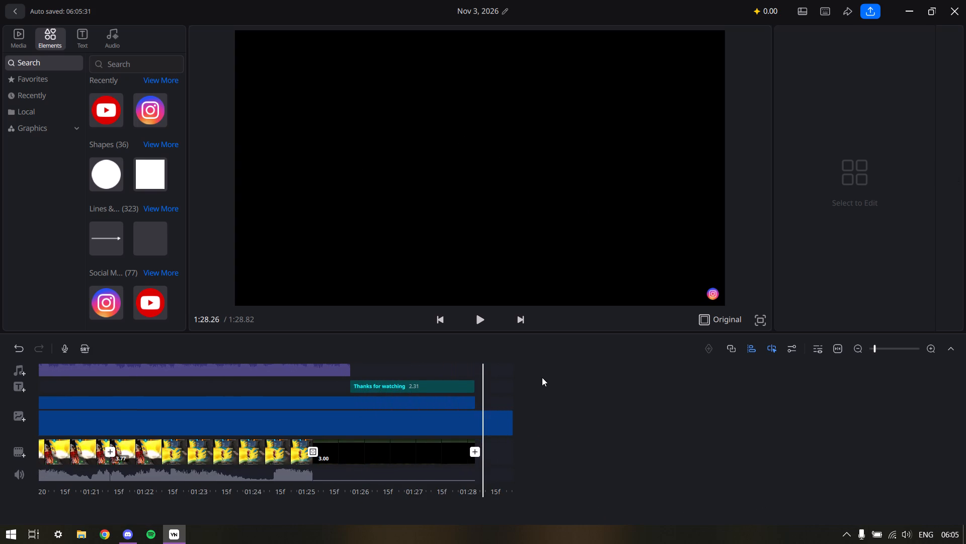
click(486, 419)
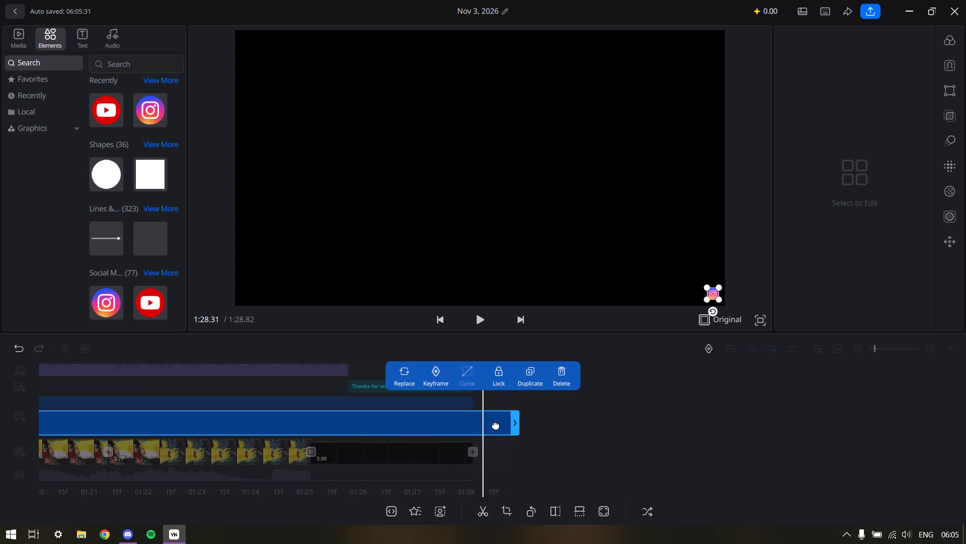
drag(508, 427, 494, 426)
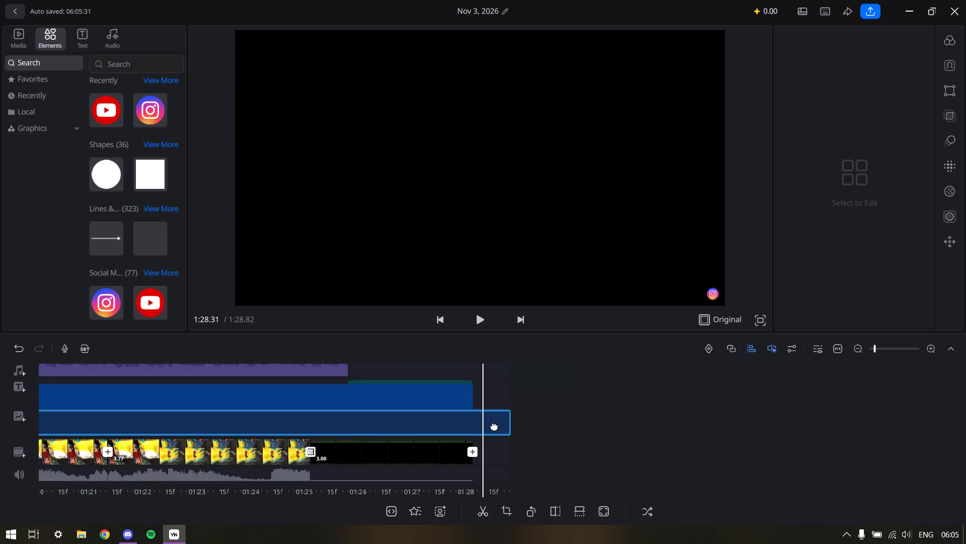
drag(494, 426, 476, 429)
drag(511, 428, 510, 428)
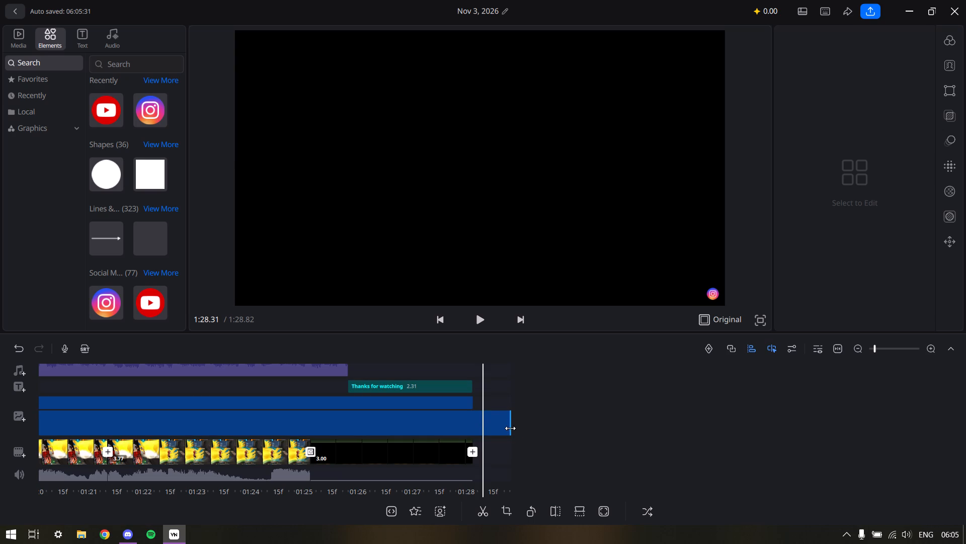
drag(510, 428, 470, 427)
click(540, 427)
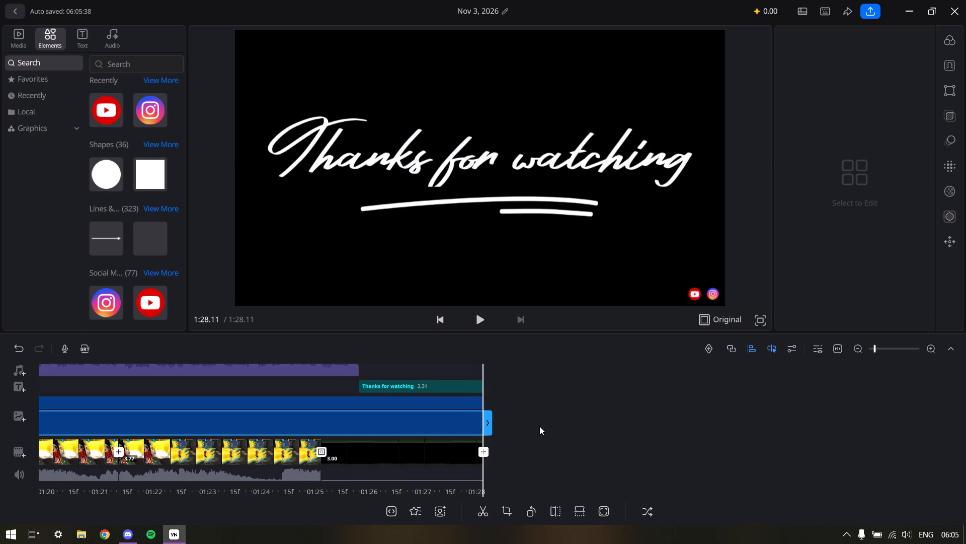
Extend the start of the Thanks for watching title earlier over the black clip, making it 2.56 s long.
drag(543, 413, 635, 413)
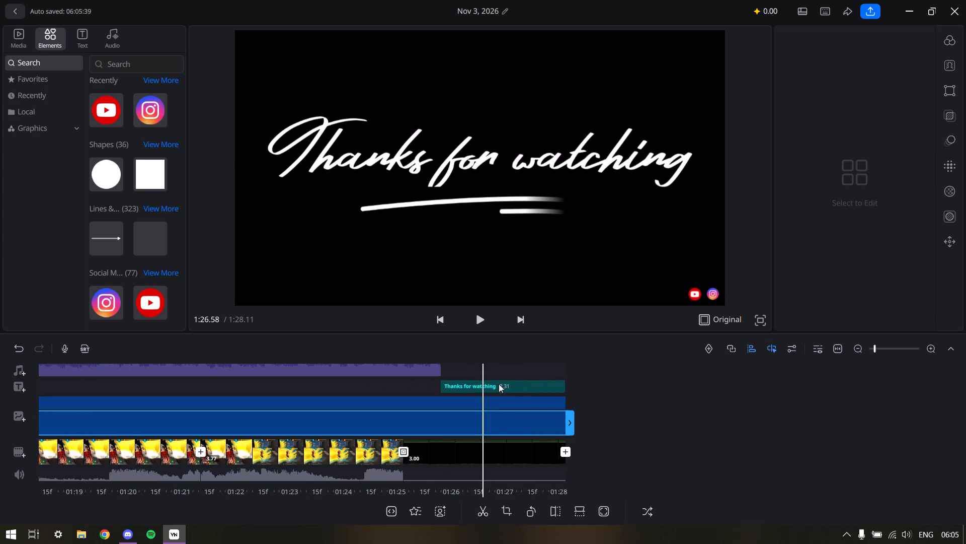
click(486, 384)
drag(435, 389, 428, 392)
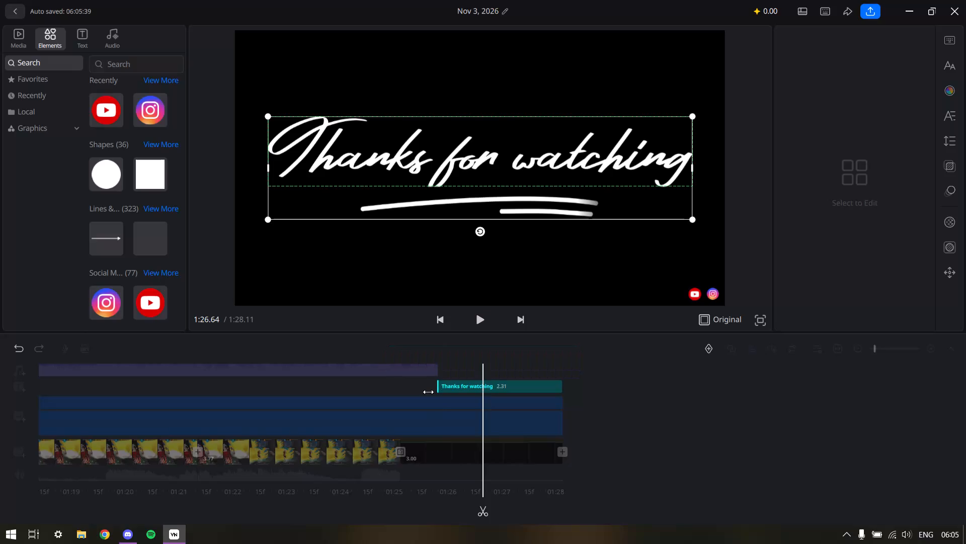
drag(428, 392, 425, 392)
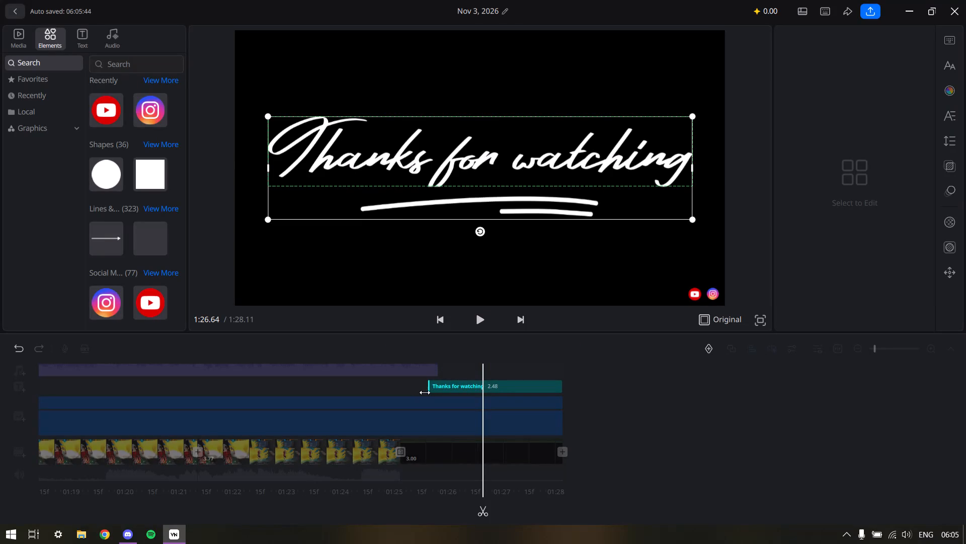
drag(425, 392, 422, 394)
click(388, 385)
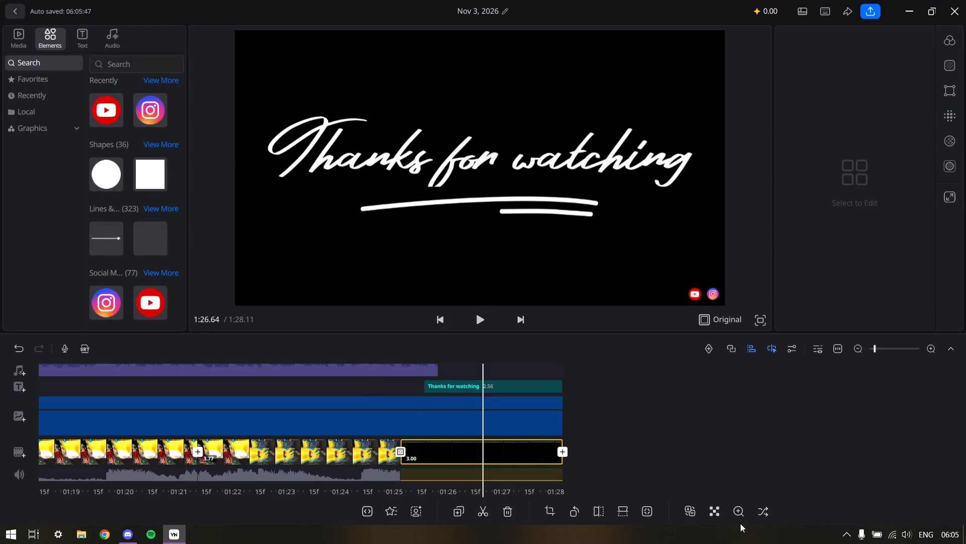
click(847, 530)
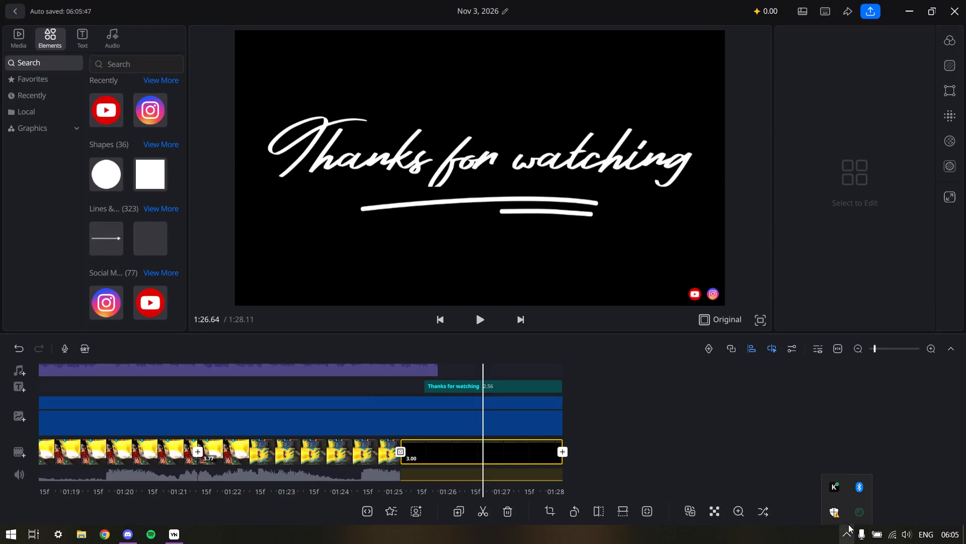
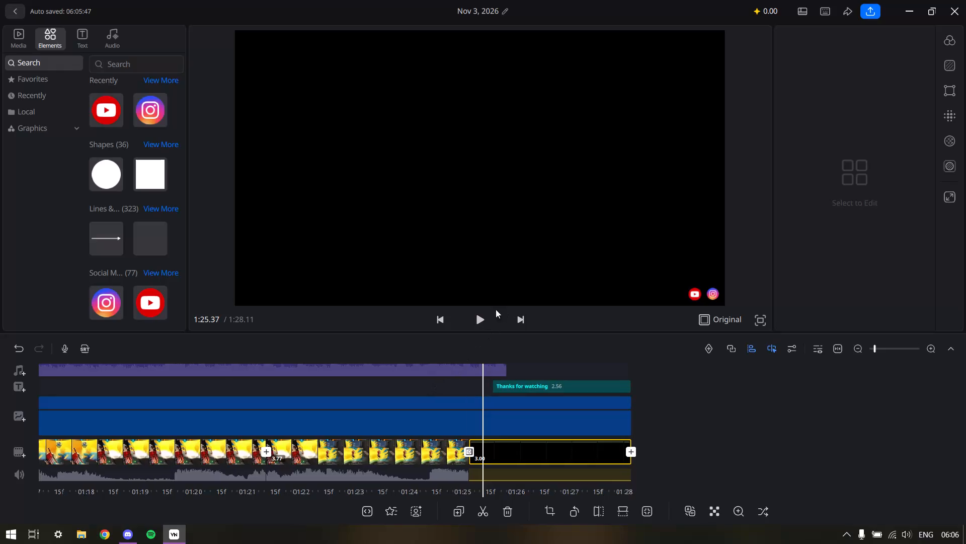
Extend the end of the music track so it reaches the end of the black Thanks for watching ending.
click(482, 313)
click(481, 313)
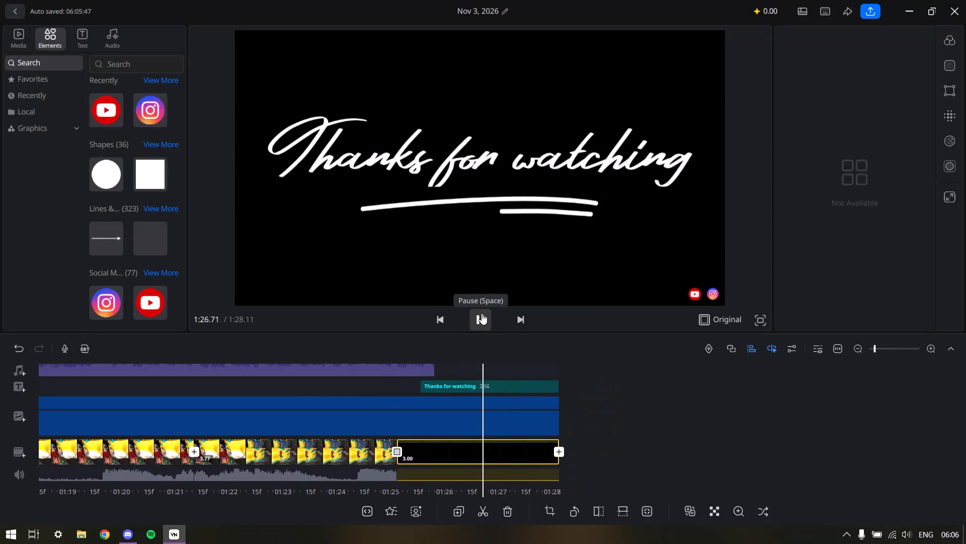
click(396, 361)
click(418, 370)
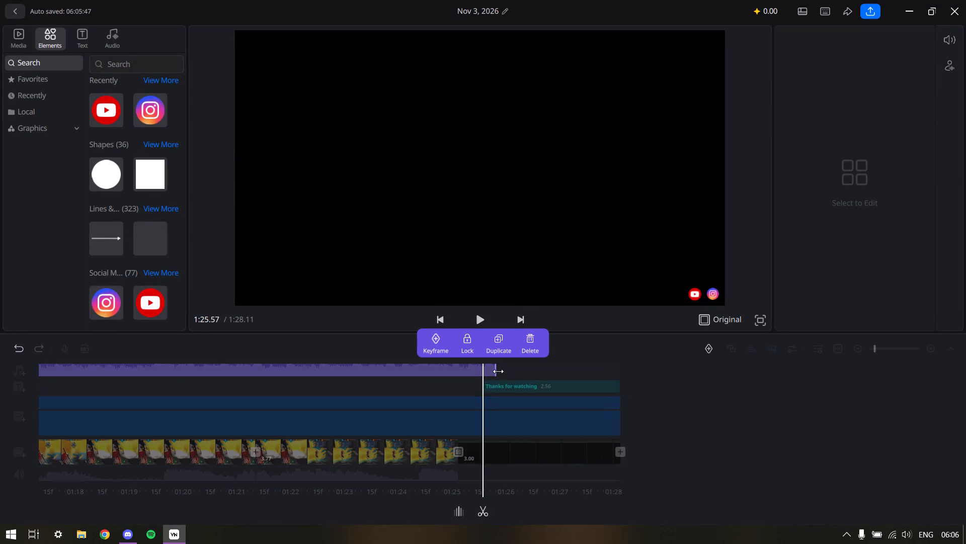
drag(498, 371, 625, 384)
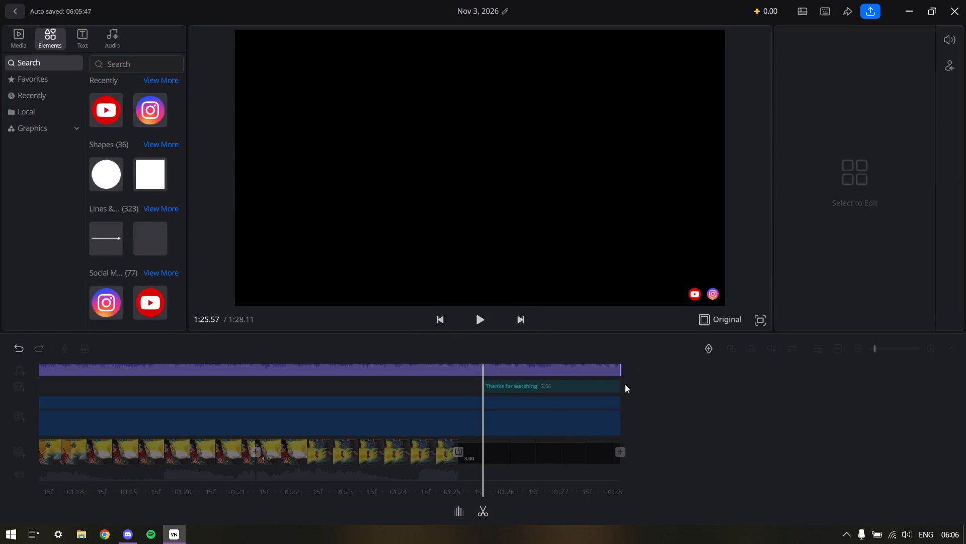
drag(625, 384, 622, 386)
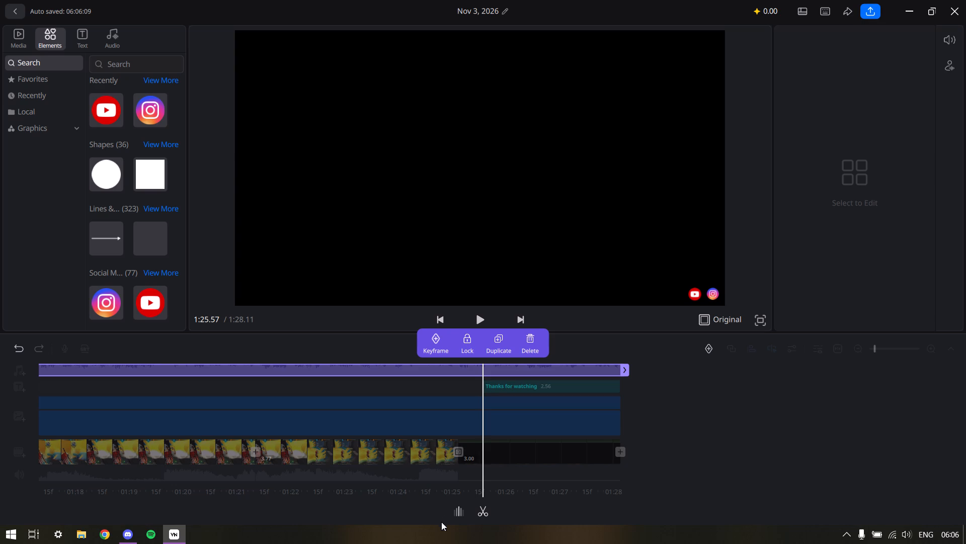
Apply a 6.0-second fade-out to the end of the music track.
click(454, 513)
drag(506, 492, 519, 490)
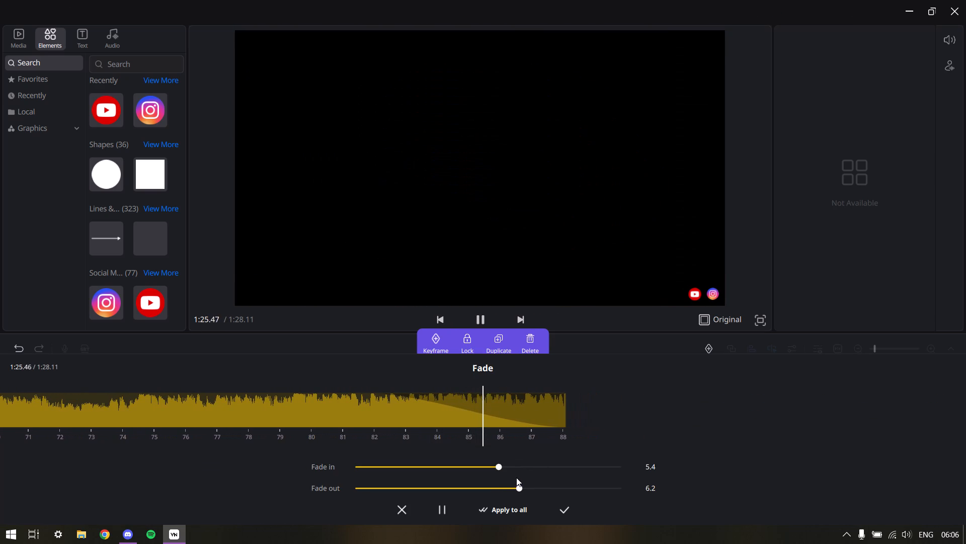
drag(519, 488, 522, 488)
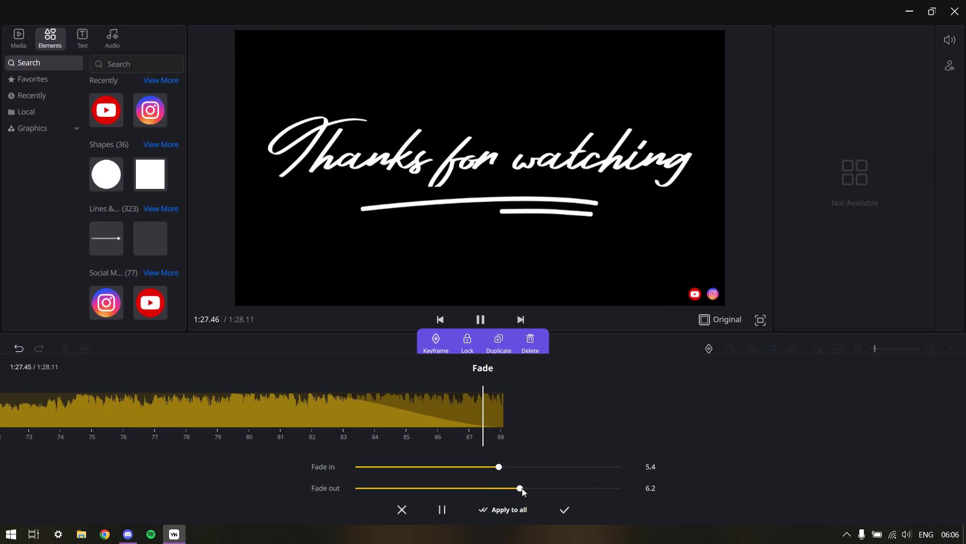
drag(522, 488, 496, 490)
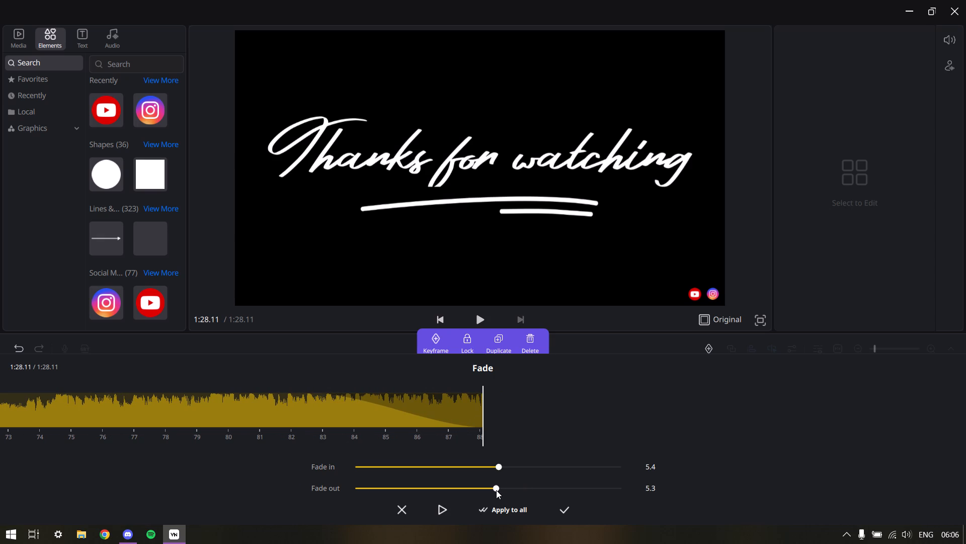
drag(496, 490, 513, 490)
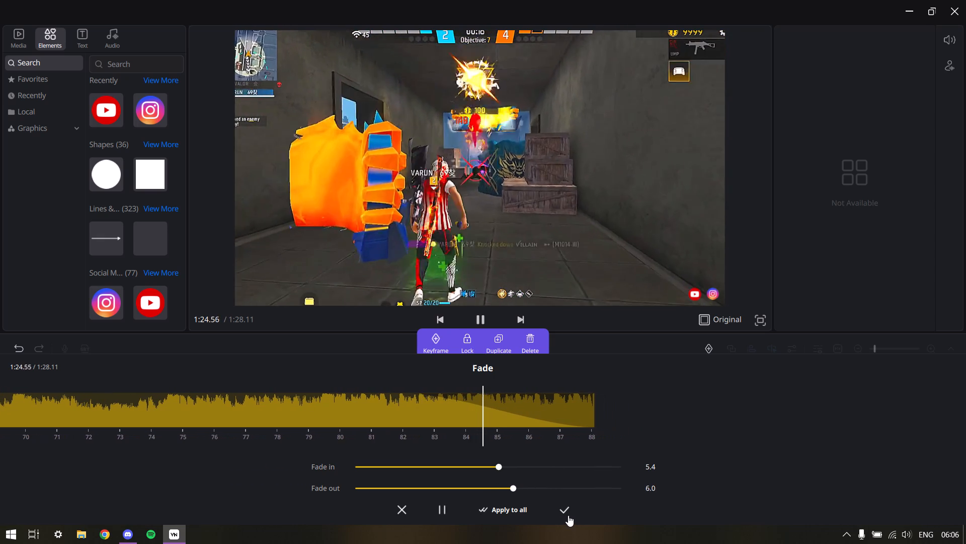
click(566, 514)
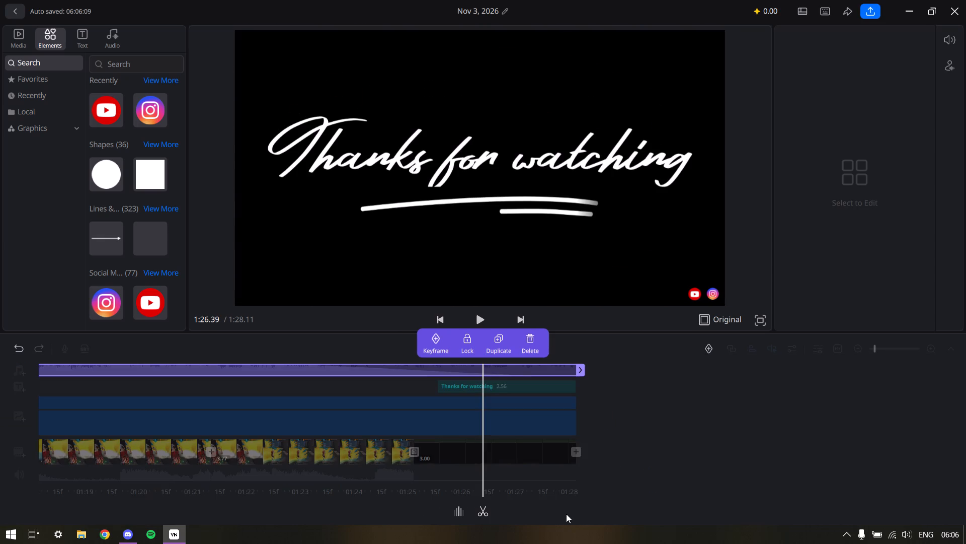
click(714, 372)
Review the edit from the ending back to the opening gameplay, playing it briefly from about the 6-second mark.
drag(621, 387, 896, 383)
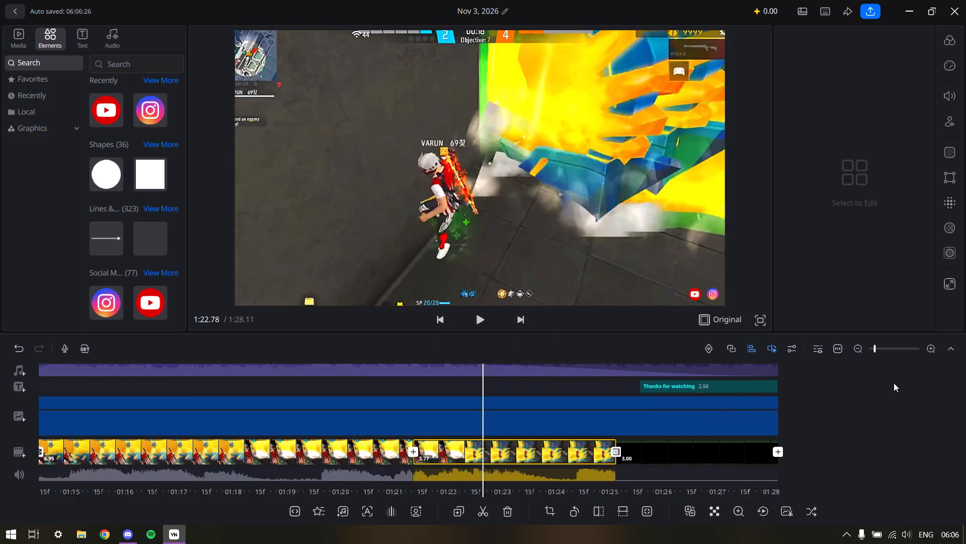
drag(294, 384, 631, 403)
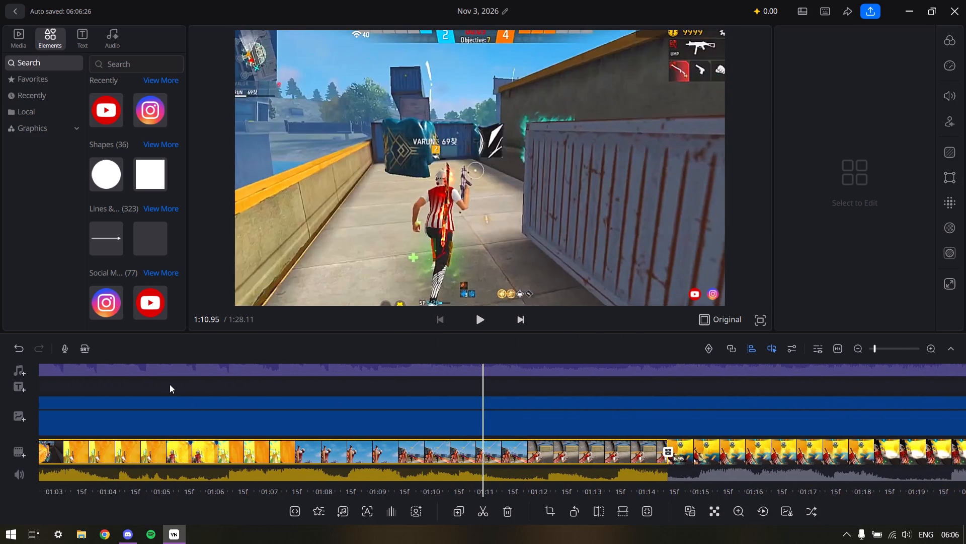
drag(168, 382, 509, 396)
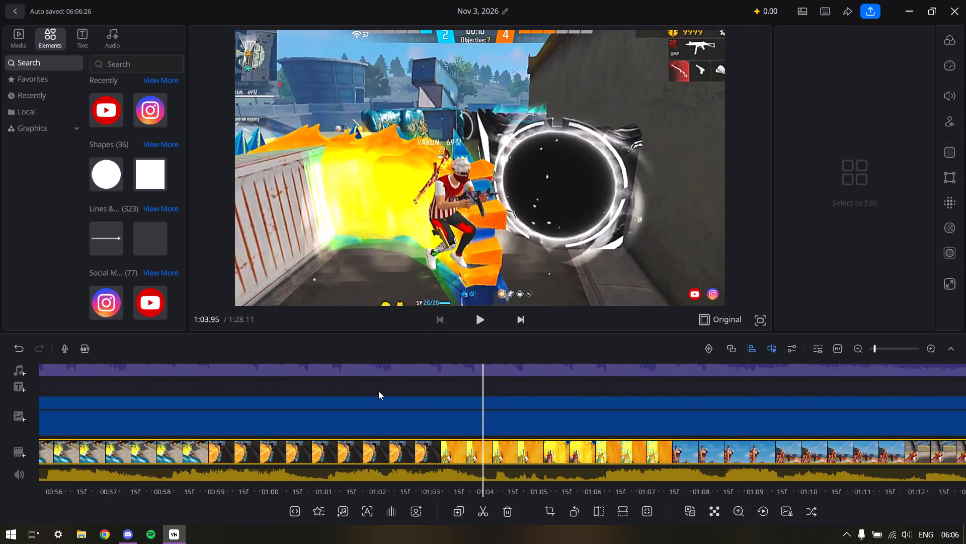
ctrl+scroll(378, 391, down, 9)
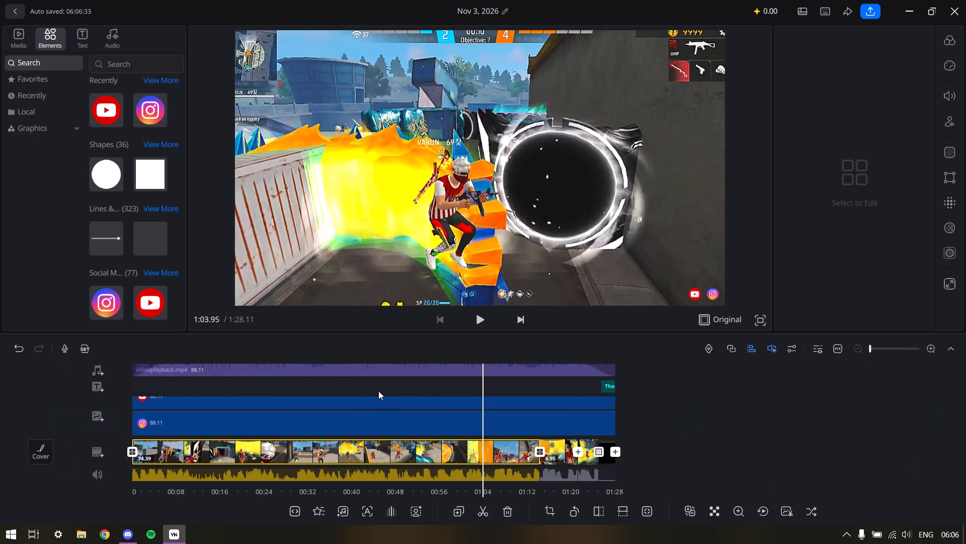
drag(365, 394, 711, 380)
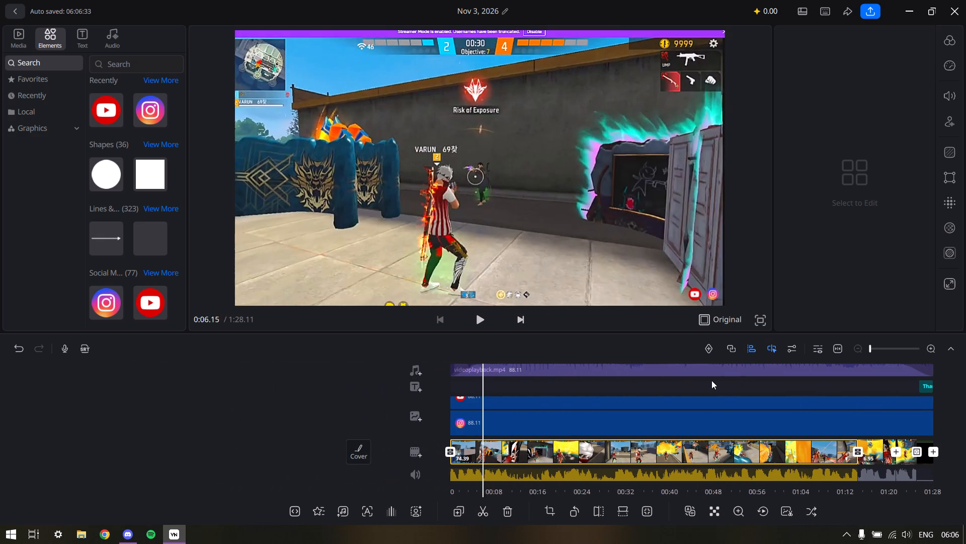
drag(711, 380, 748, 384)
click(484, 325)
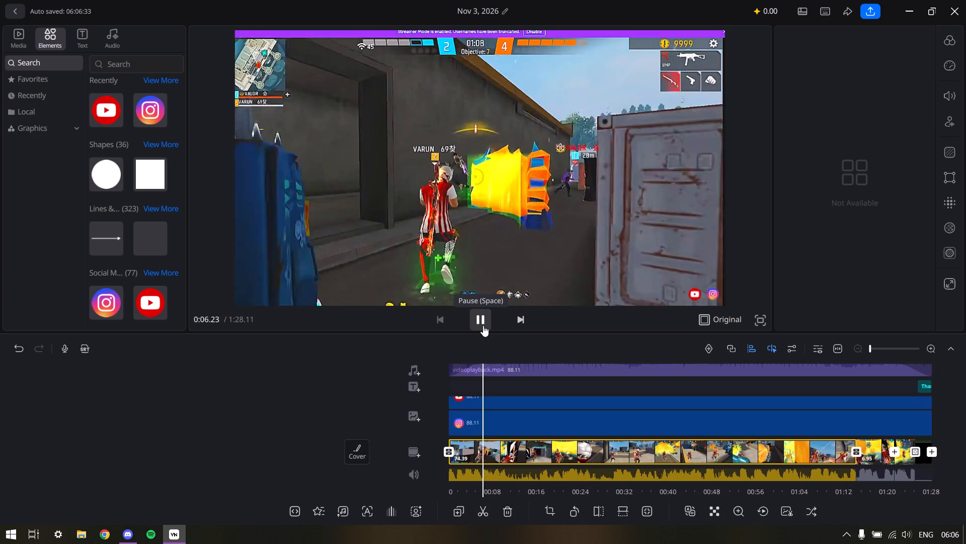
click(483, 325)
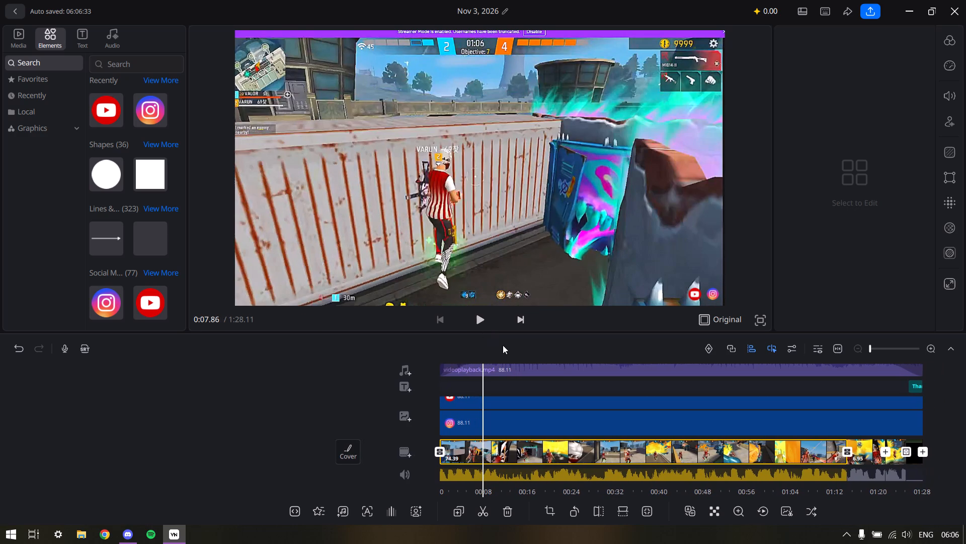
Set the music track's volume to 21 and play the opening gameplay to check the sound balance.
click(518, 365)
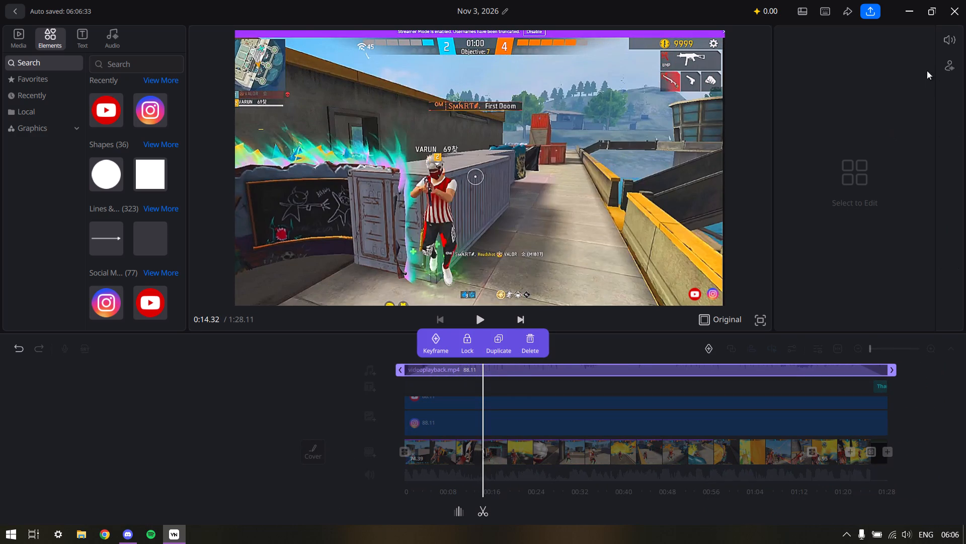
click(948, 45)
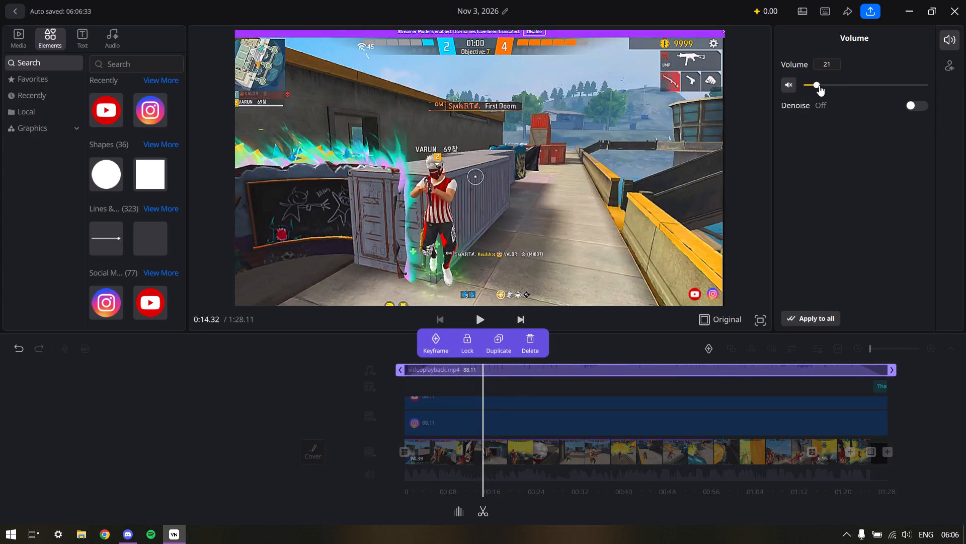
click(819, 85)
click(485, 317)
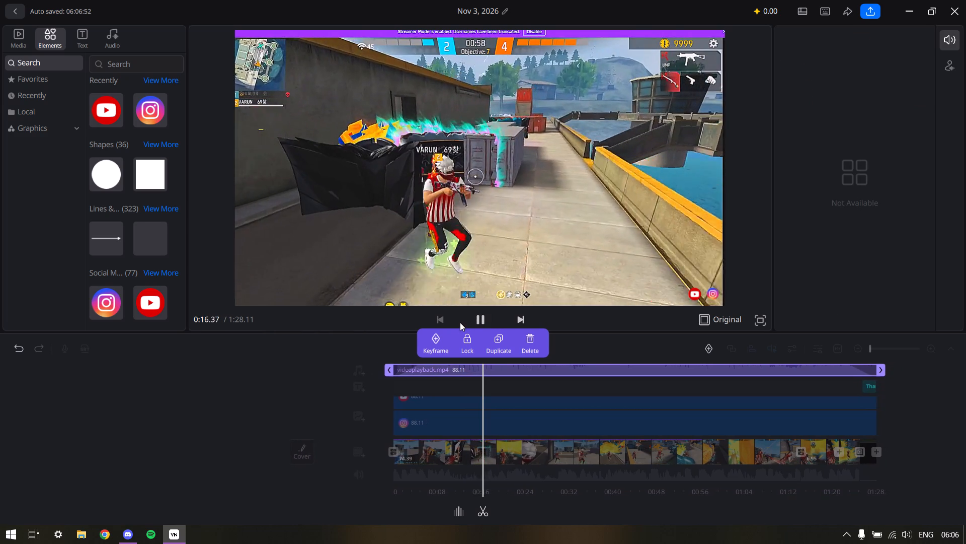
click(145, 416)
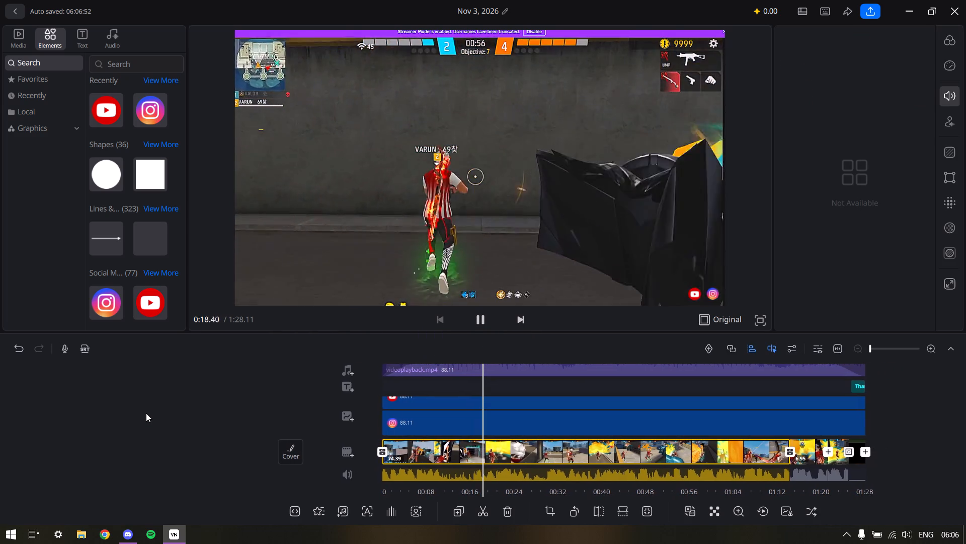
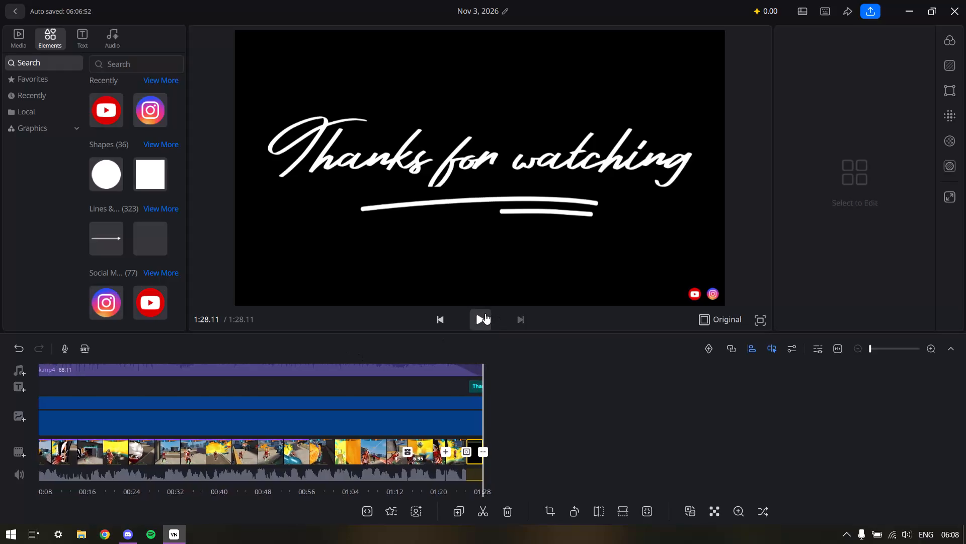
Play the opening gameplay briefly from the start of the edit.
click(485, 313)
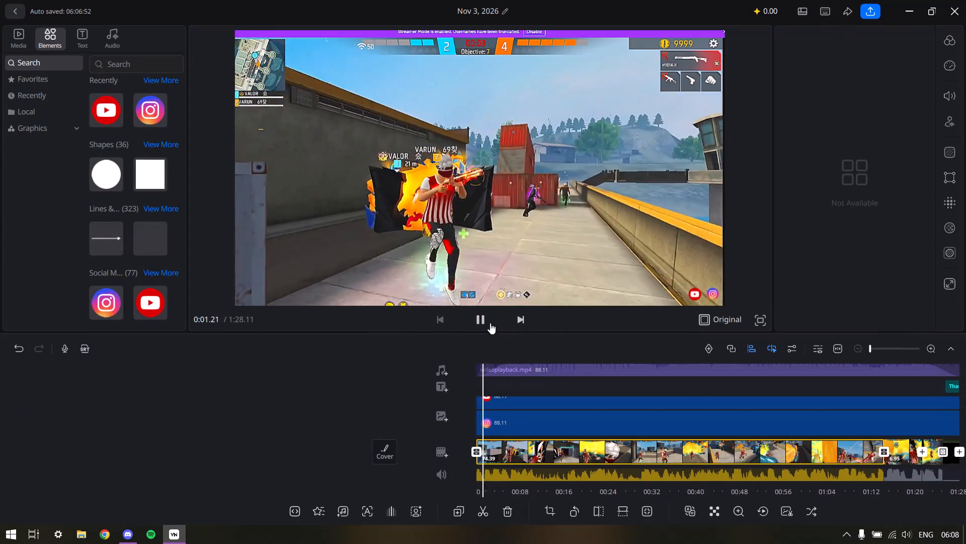
click(491, 320)
Open the export settings and switch the export quality to Manual, leaving Export Audio Only off.
click(864, 10)
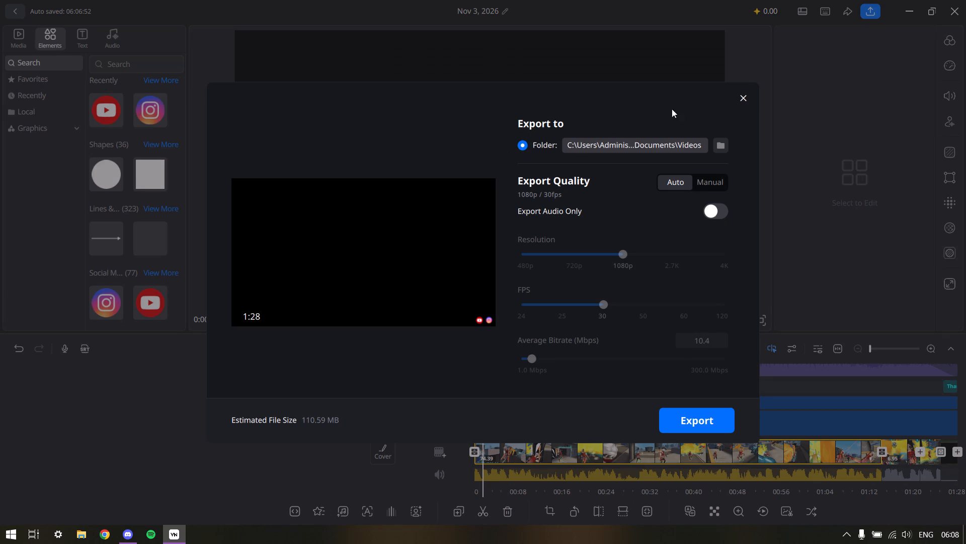
click(714, 203)
click(715, 206)
click(711, 181)
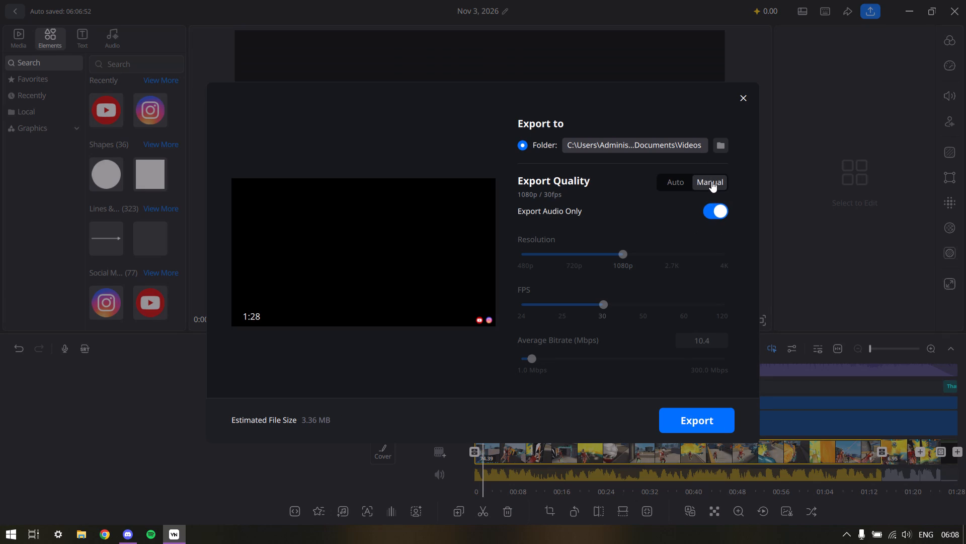
click(718, 205)
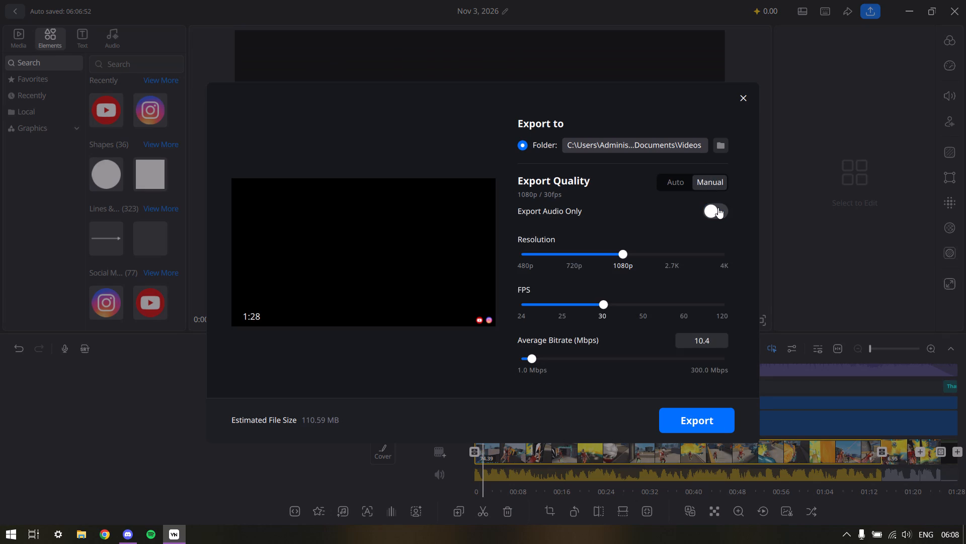
click(718, 208)
click(718, 208)
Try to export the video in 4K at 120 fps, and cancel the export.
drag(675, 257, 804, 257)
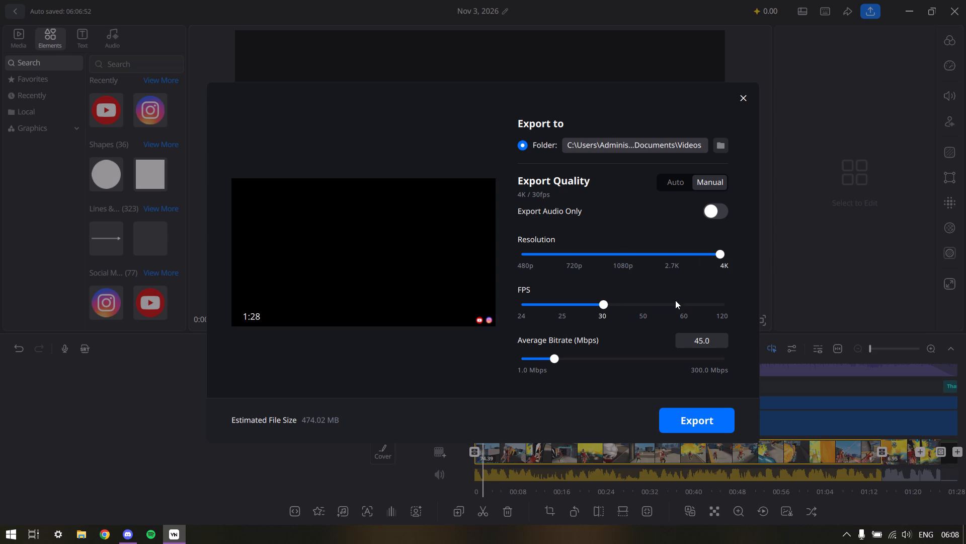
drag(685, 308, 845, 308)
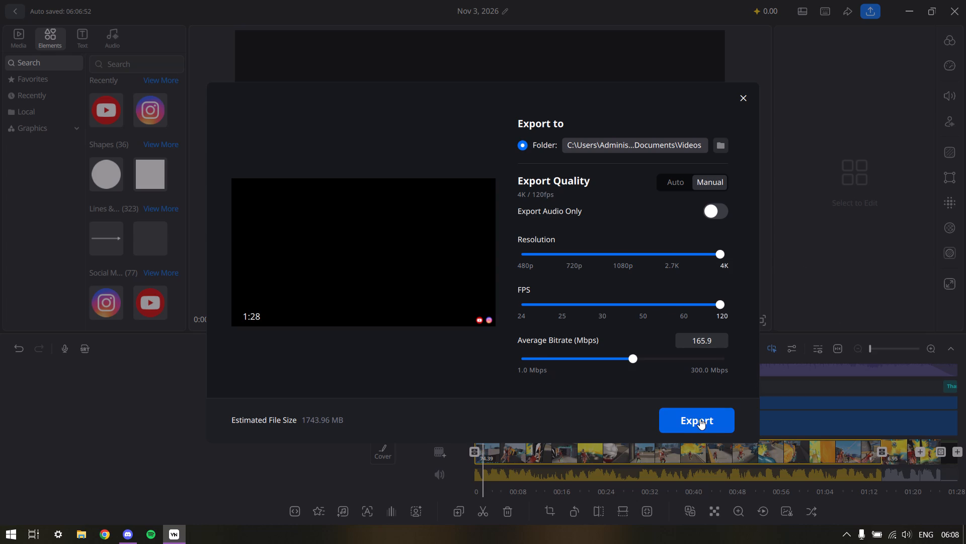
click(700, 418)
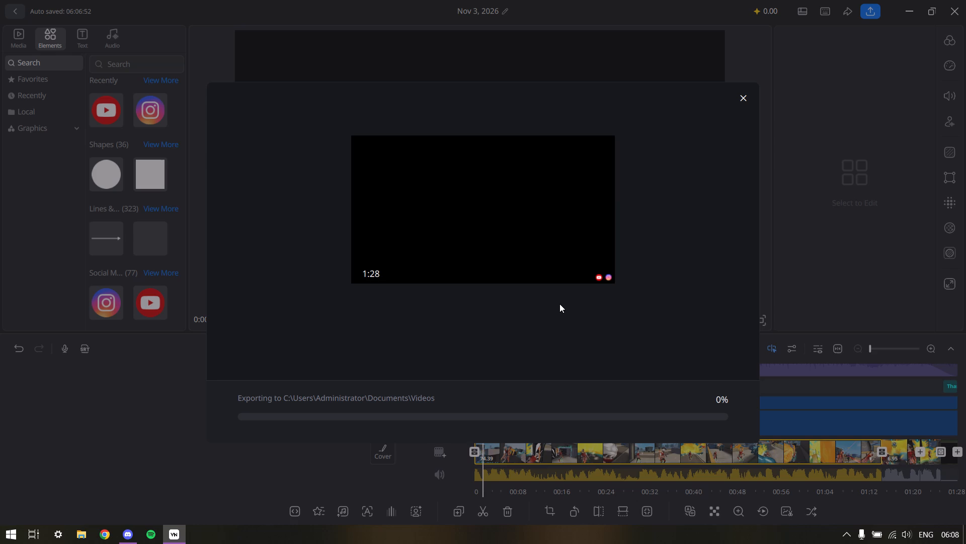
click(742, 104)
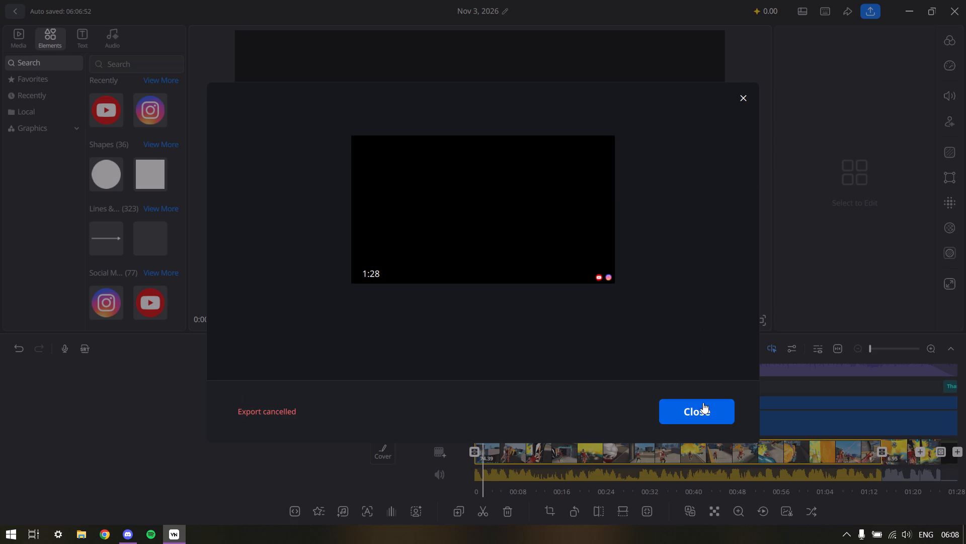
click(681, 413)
Reopen the export settings and set the resolution to 2.7K.
click(866, 15)
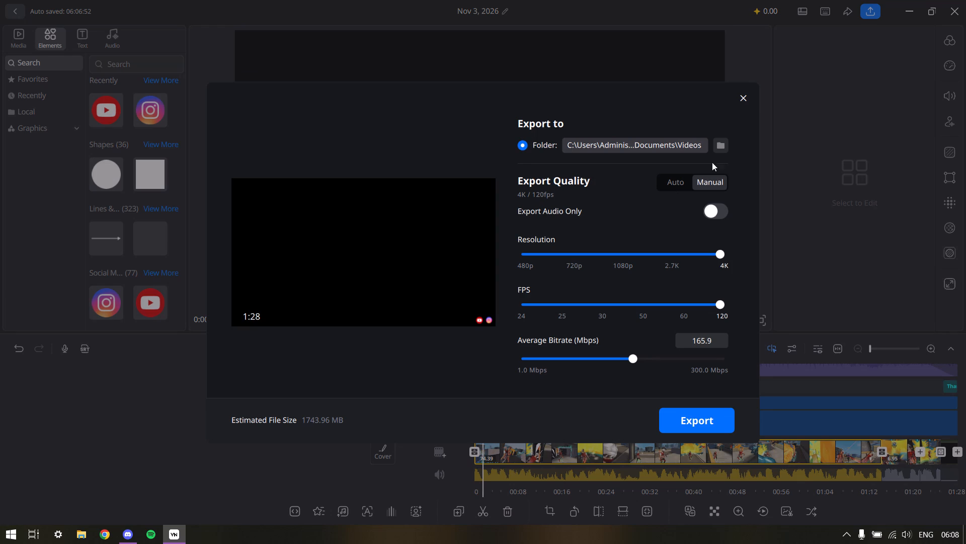
click(673, 254)
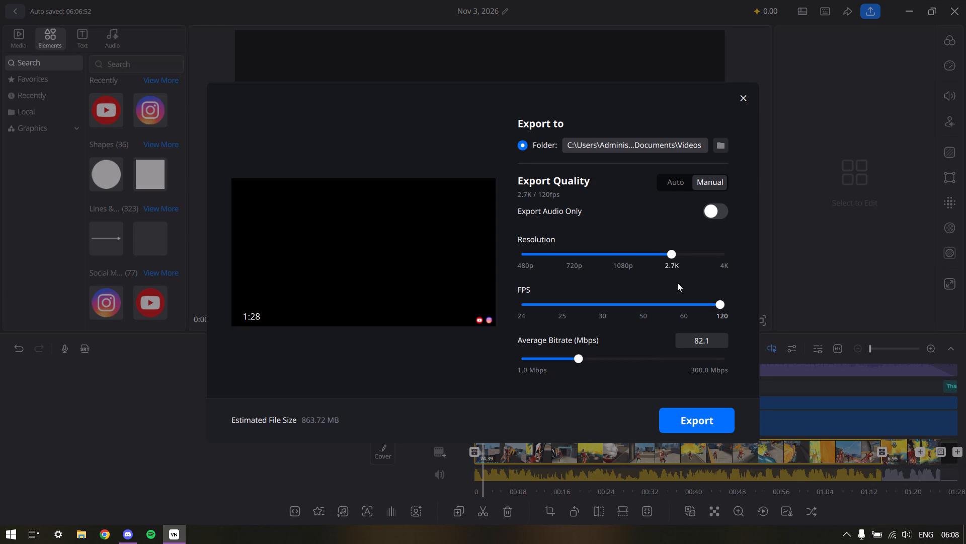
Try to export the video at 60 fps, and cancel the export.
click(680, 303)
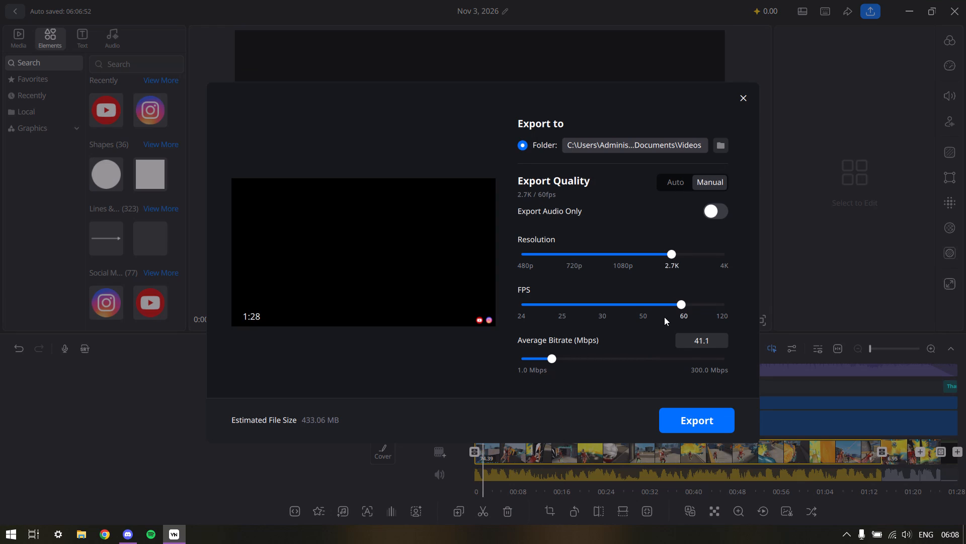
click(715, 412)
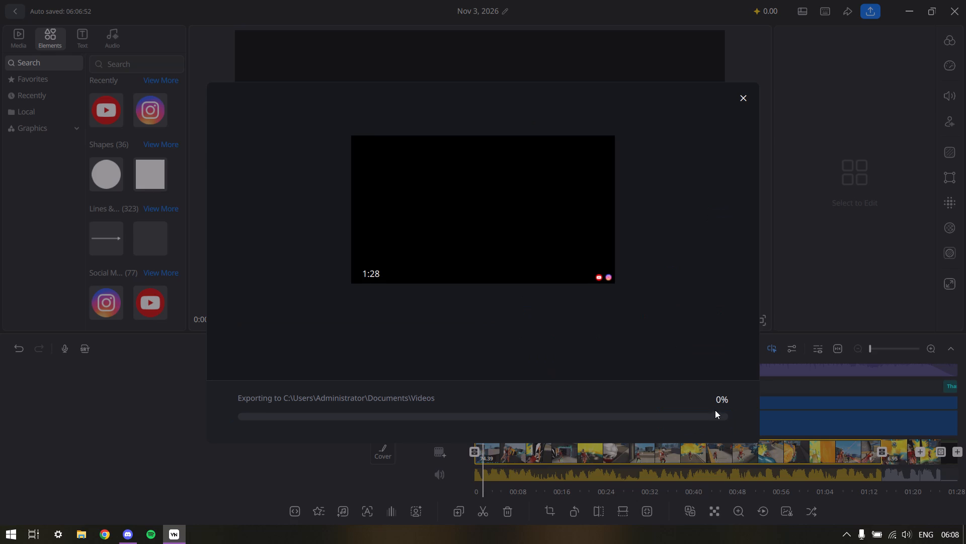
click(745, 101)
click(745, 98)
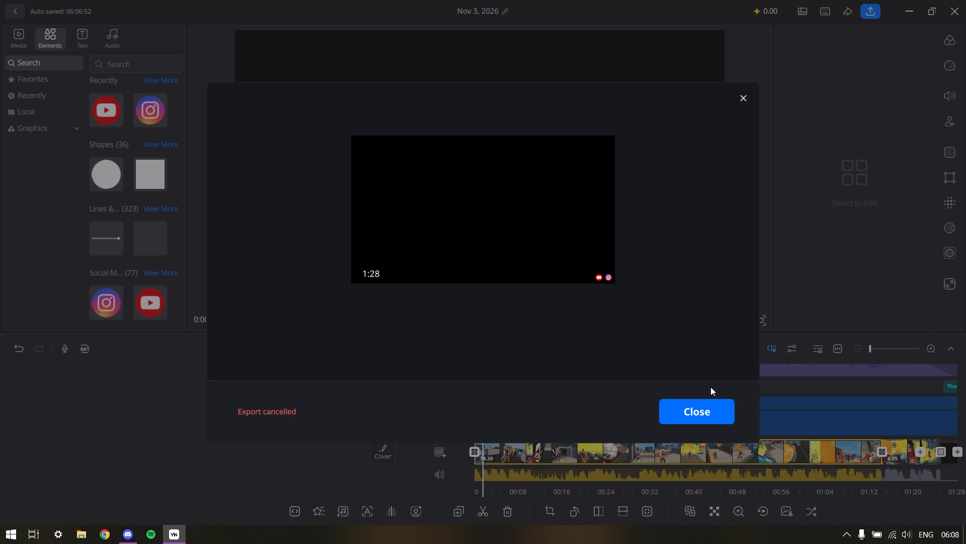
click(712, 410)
Set the export frame rate to 120 fps and start exporting the video.
click(865, 15)
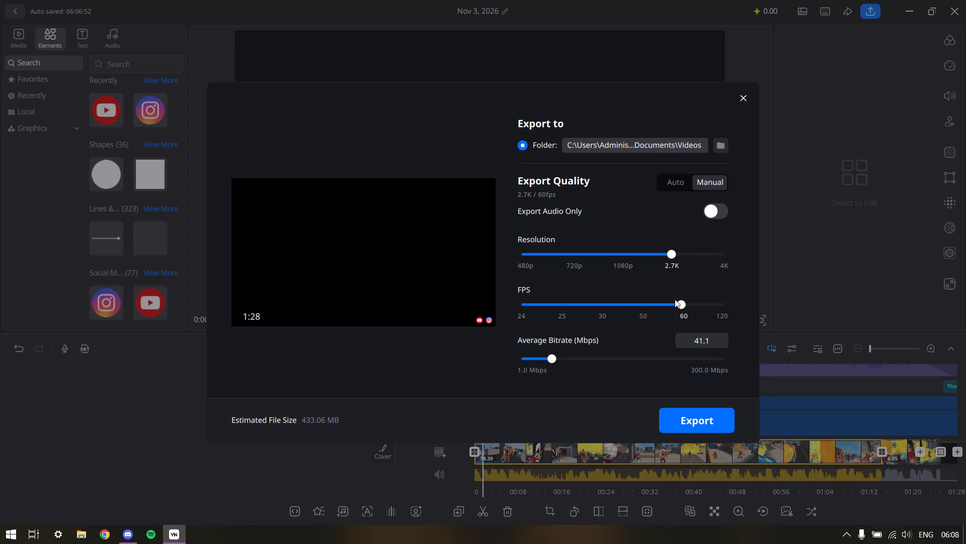
drag(690, 301, 765, 300)
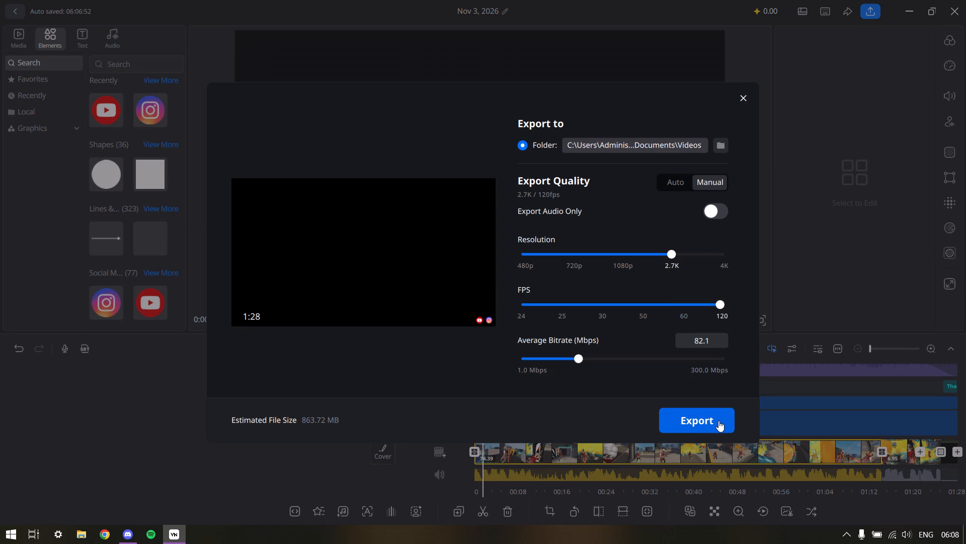
click(718, 421)
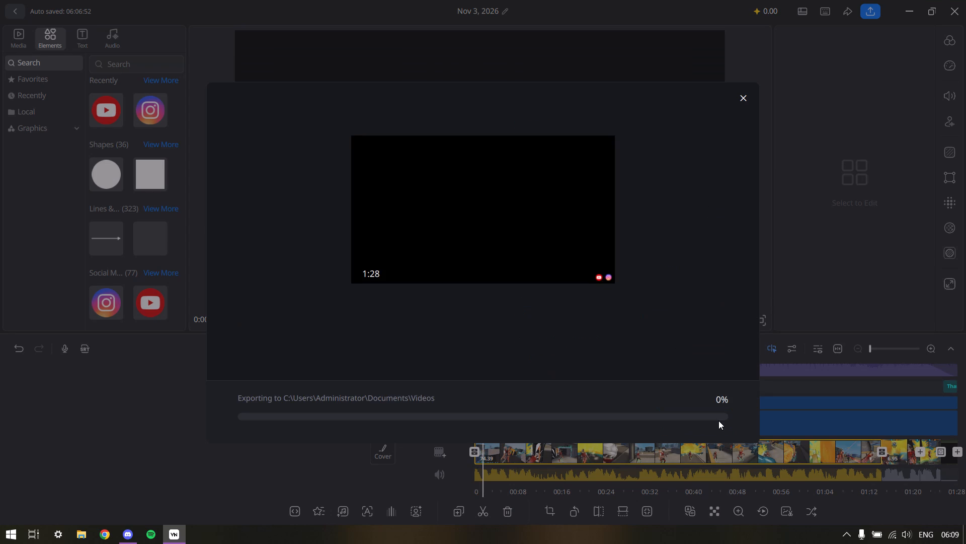
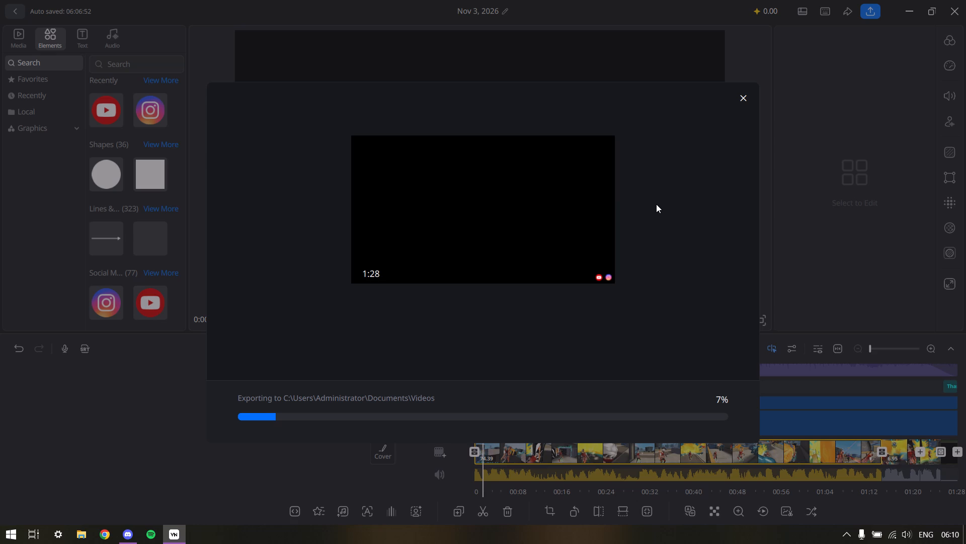
Show the hidden system tray icons while the video export runs.
click(854, 543)
click(965, 0)
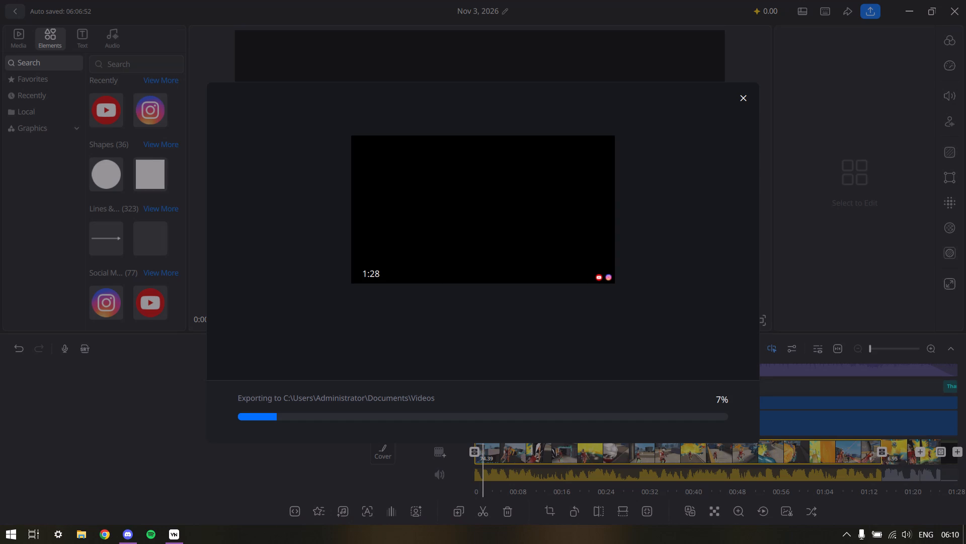
click(848, 539)
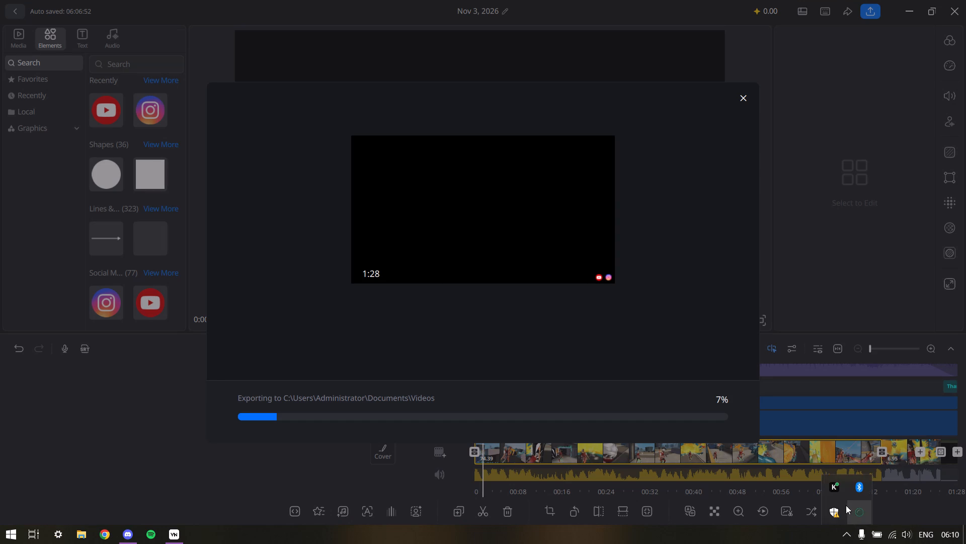
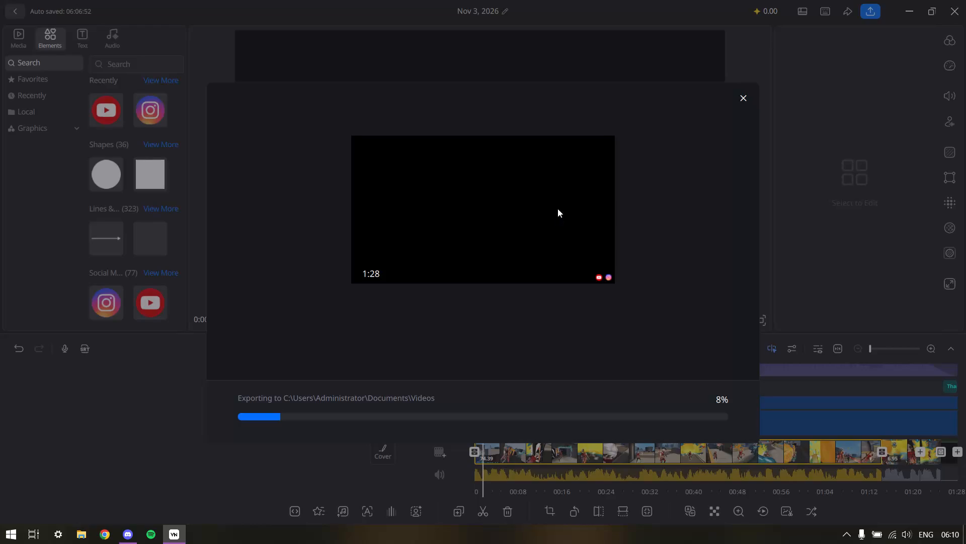
Show the hidden system tray icons again while the video export runs.
click(849, 531)
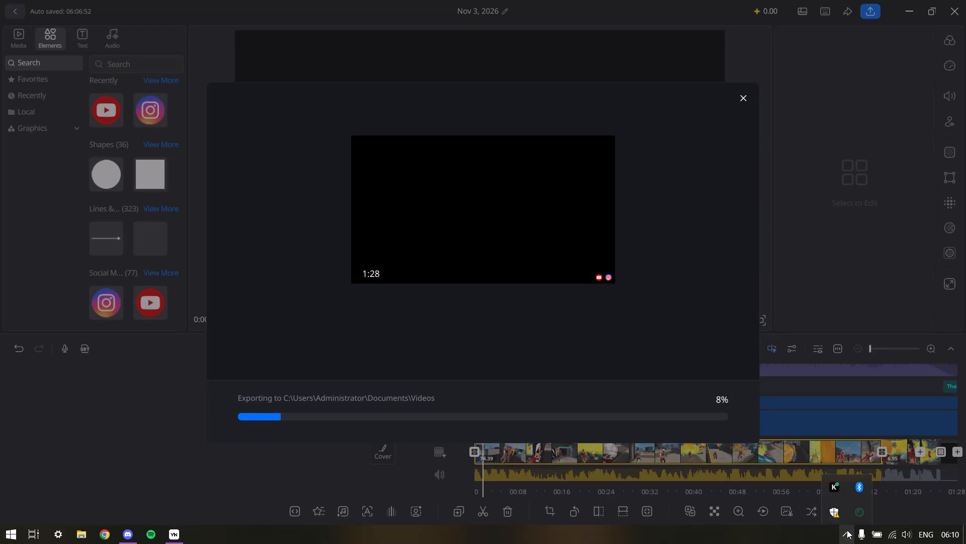
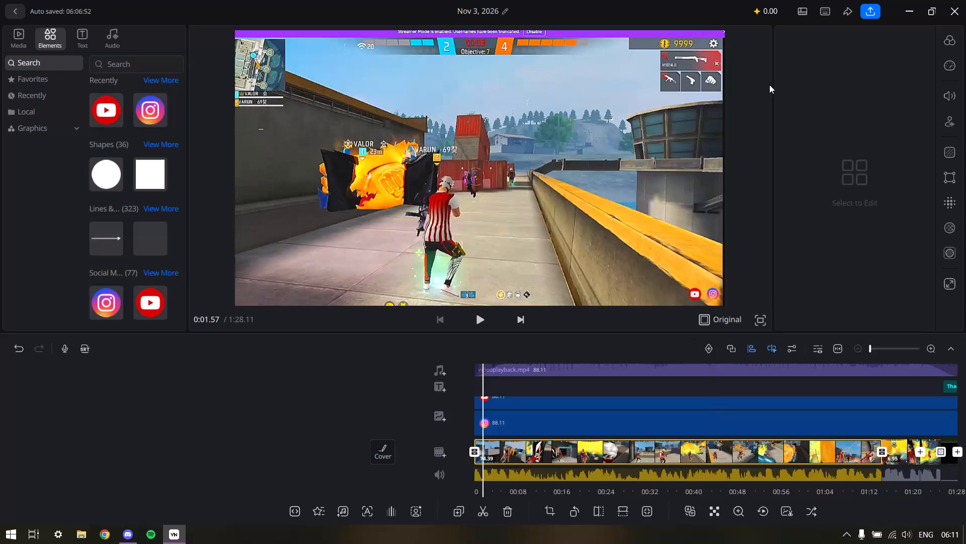
Export the video again at 2.7K resolution with the frame rate set to 60 fps.
click(870, 10)
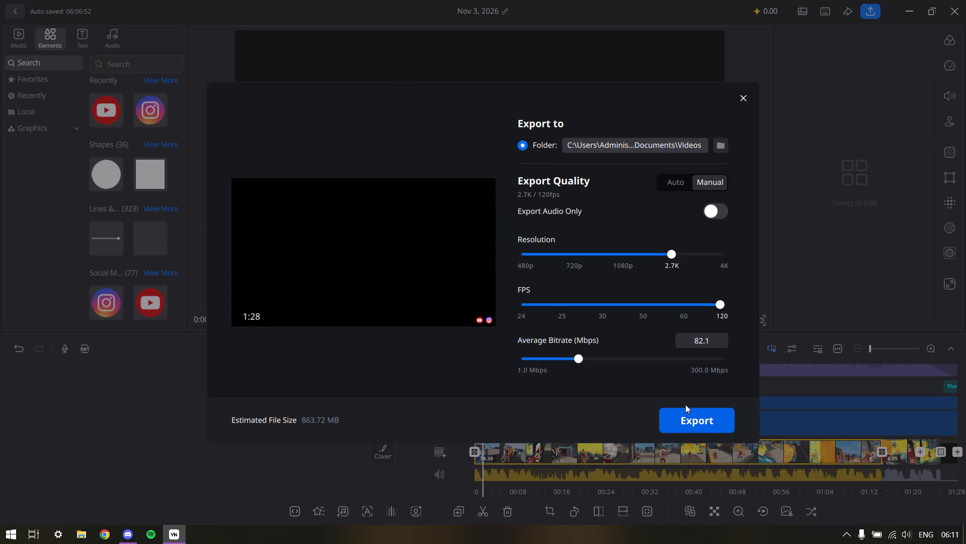
click(681, 305)
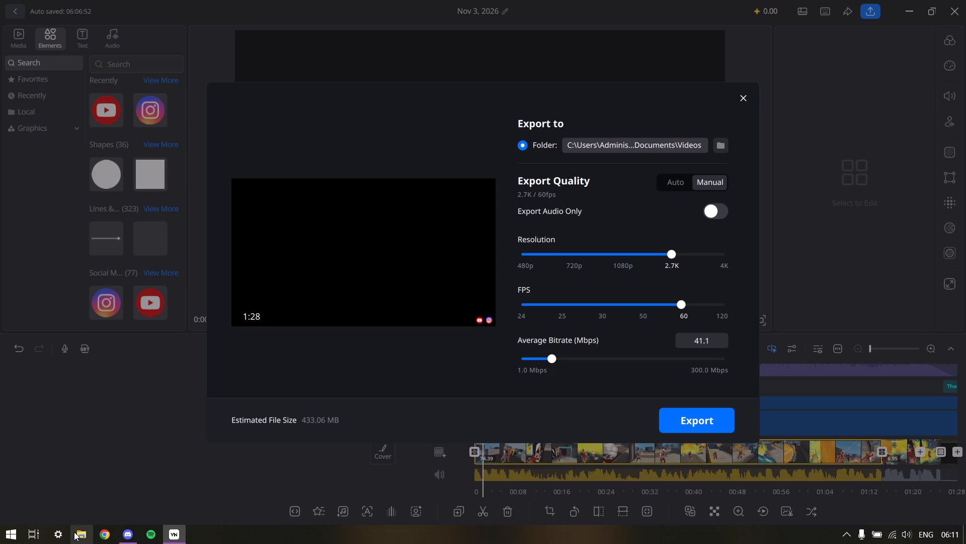
click(687, 413)
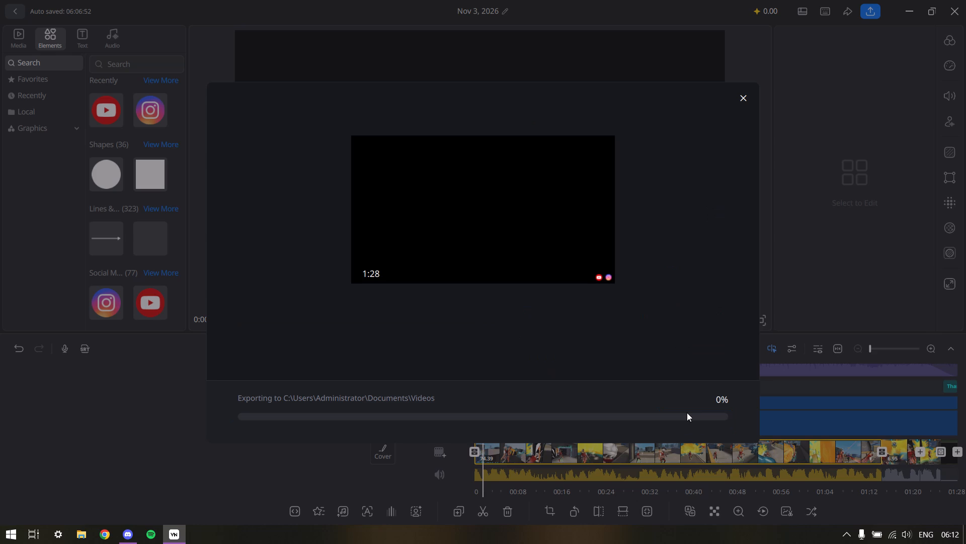
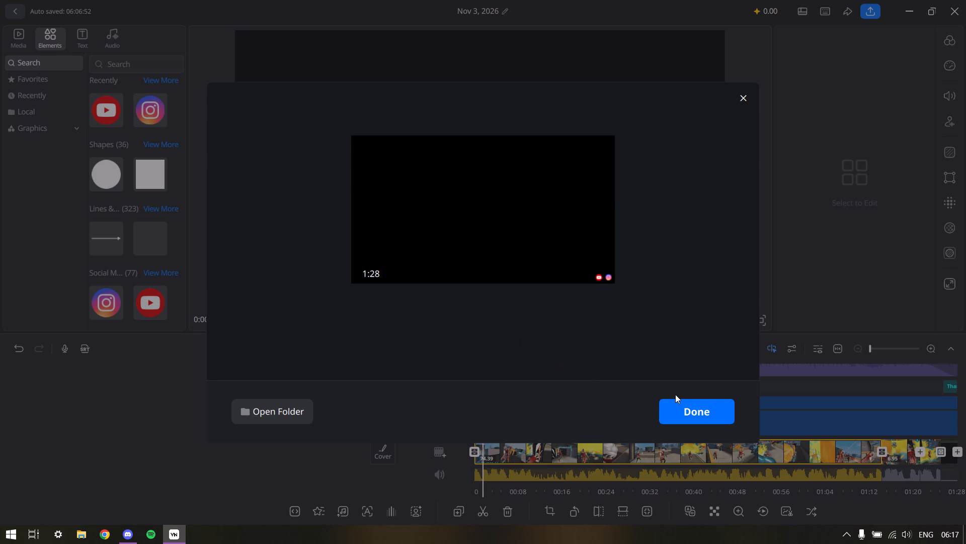
Dismiss the completed export and return to the opening of the edit on the timeline.
click(683, 413)
drag(355, 363, 397, 354)
drag(170, 382, 236, 384)
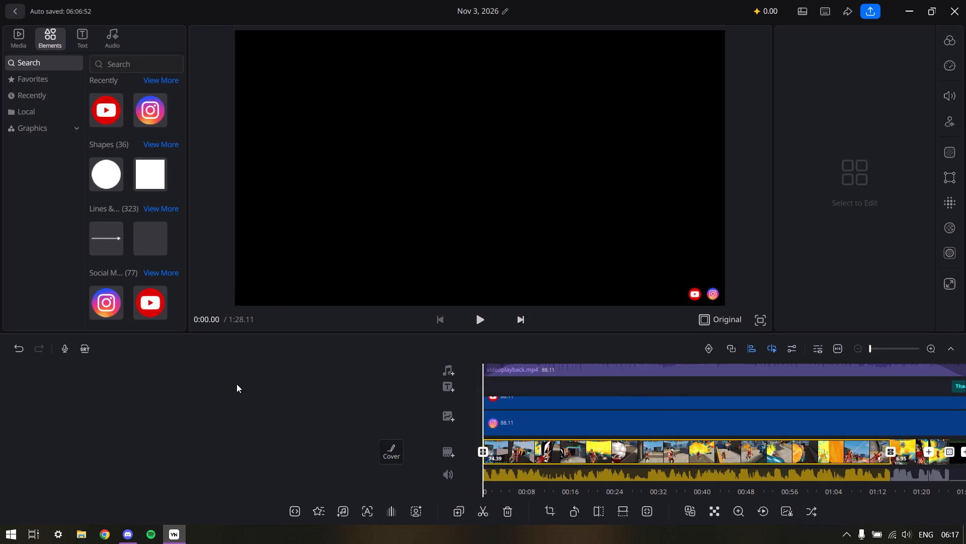
drag(236, 384, 184, 382)
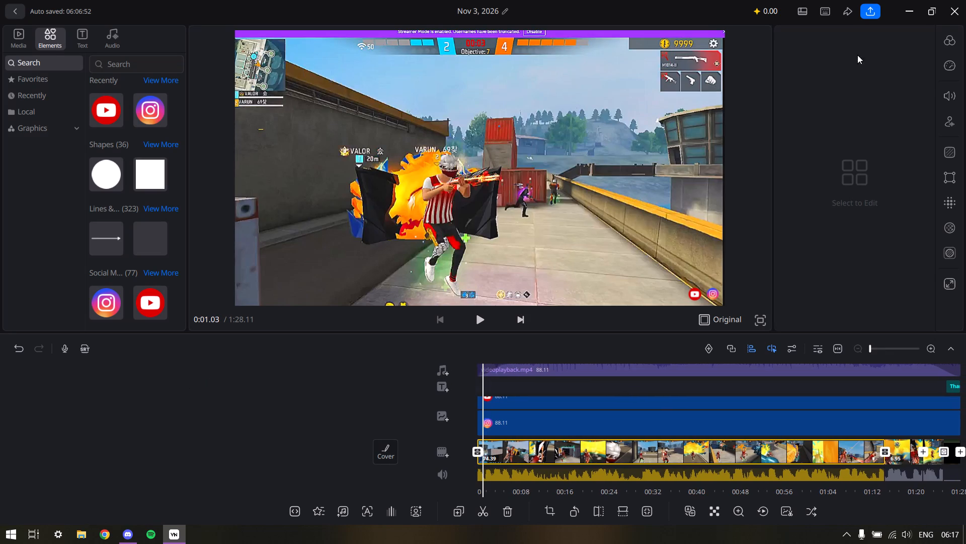
Switch to File Explorer, open the Videos folder and preview the Gamer Smashes Computer clip and videoplayback.mp4.
click(87, 529)
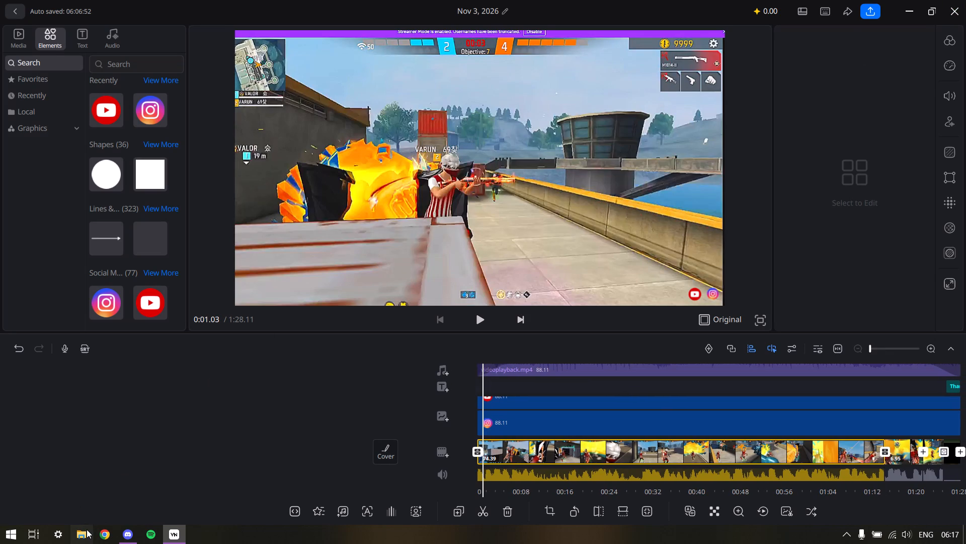
click(66, 112)
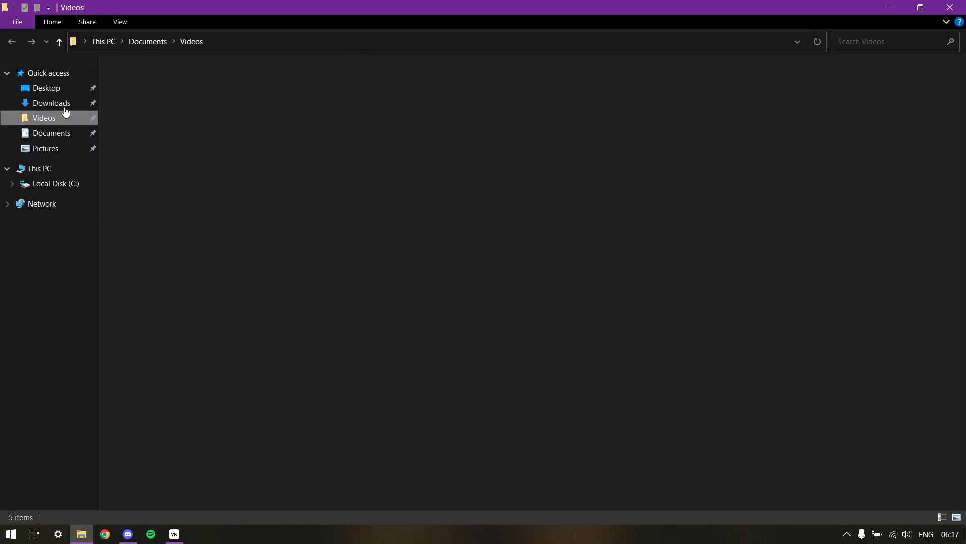
click(64, 106)
click(63, 113)
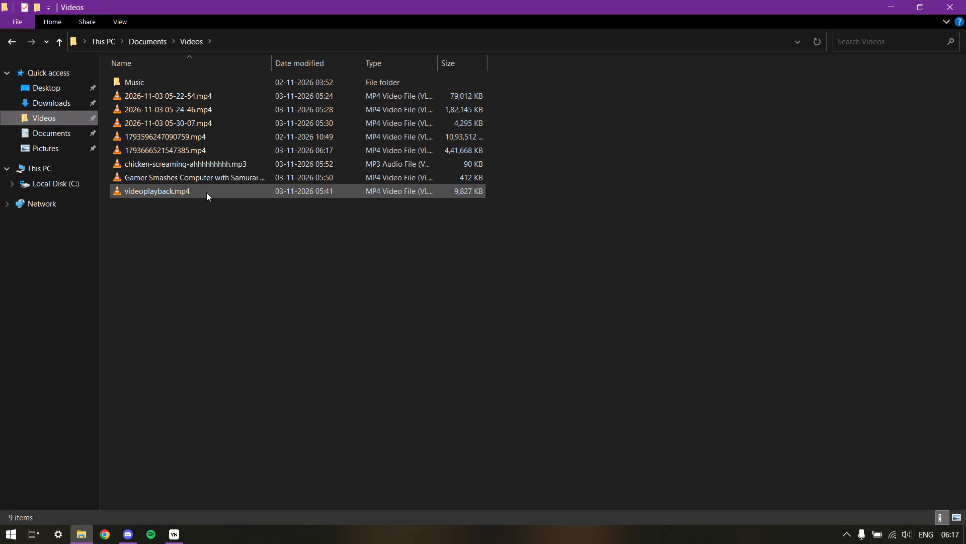
double_click(207, 183)
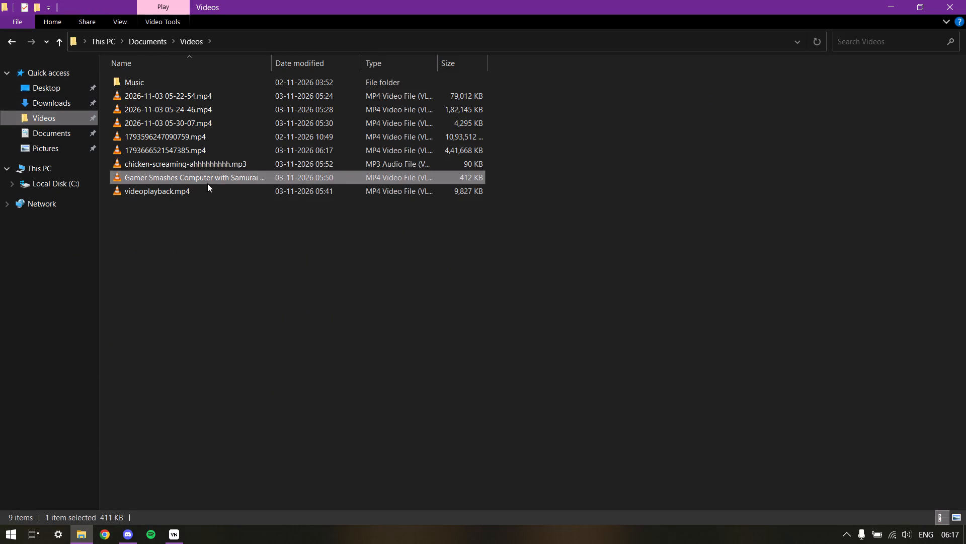
click(217, 239)
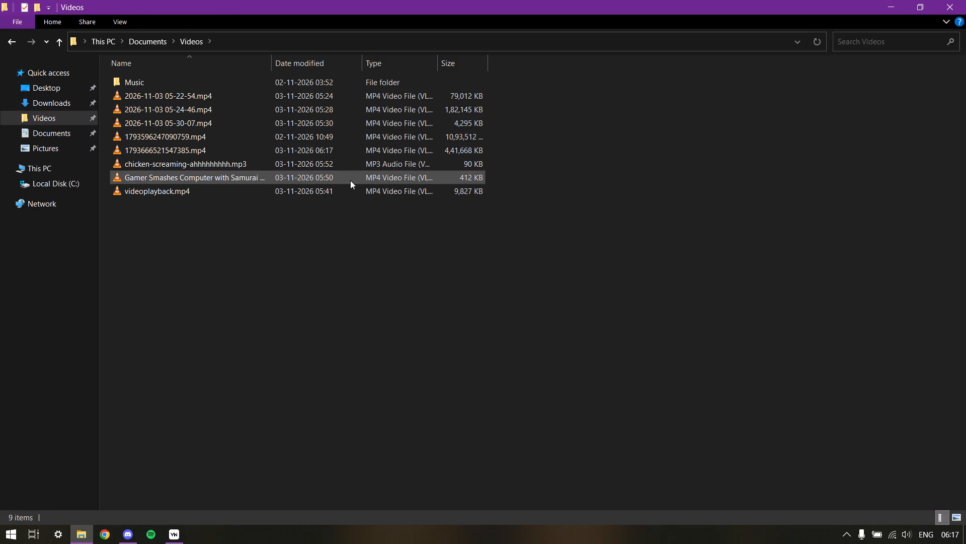
double_click(350, 180)
click(217, 224)
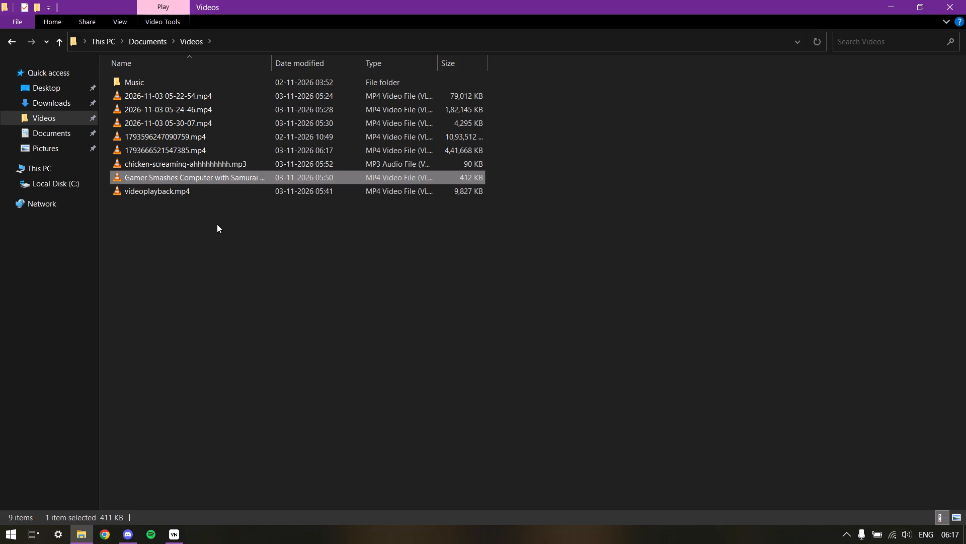
double_click(234, 182)
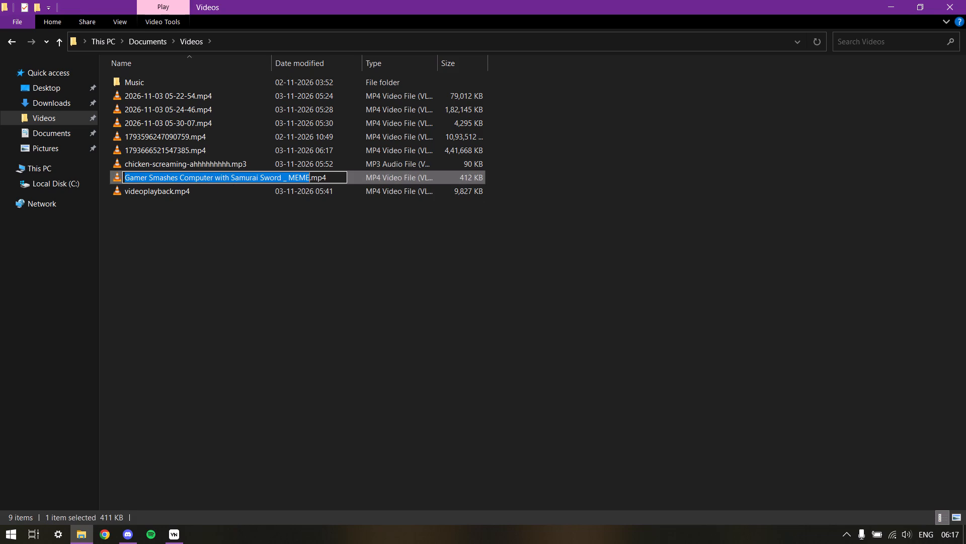
click(238, 217)
double_click(358, 179)
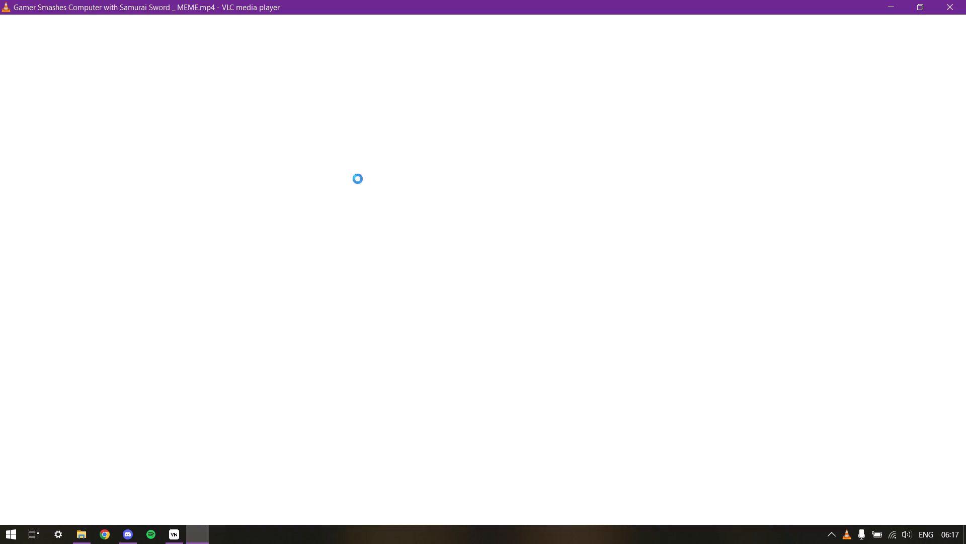
click(965, 0)
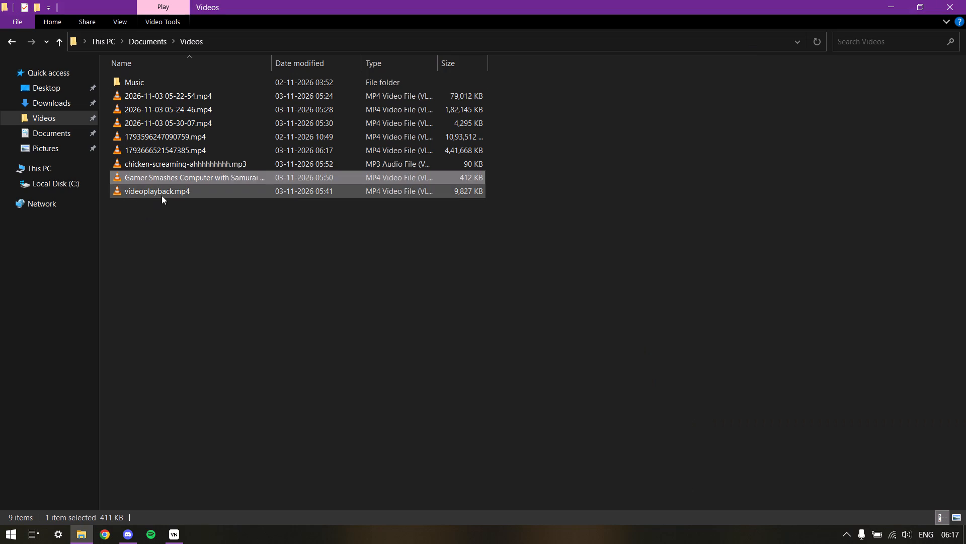
double_click(166, 192)
click(965, 0)
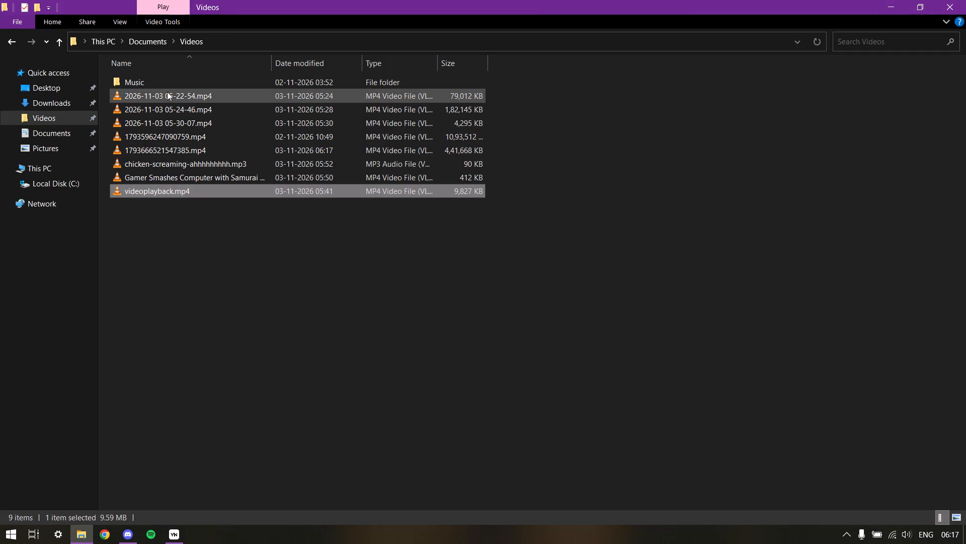
Preview the three dated recordings and the two numbered MP4 files to identify the newly exported edit.
double_click(167, 98)
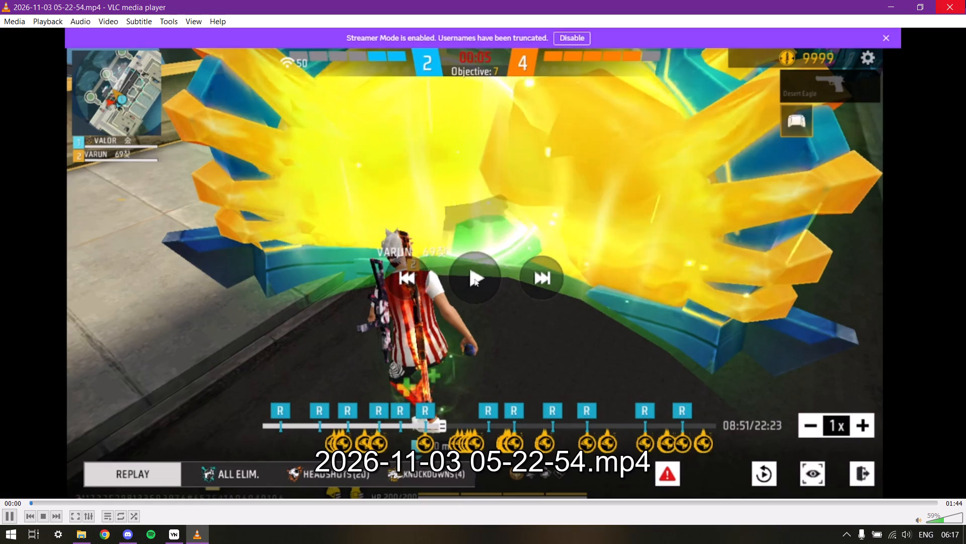
click(965, 1)
double_click(175, 111)
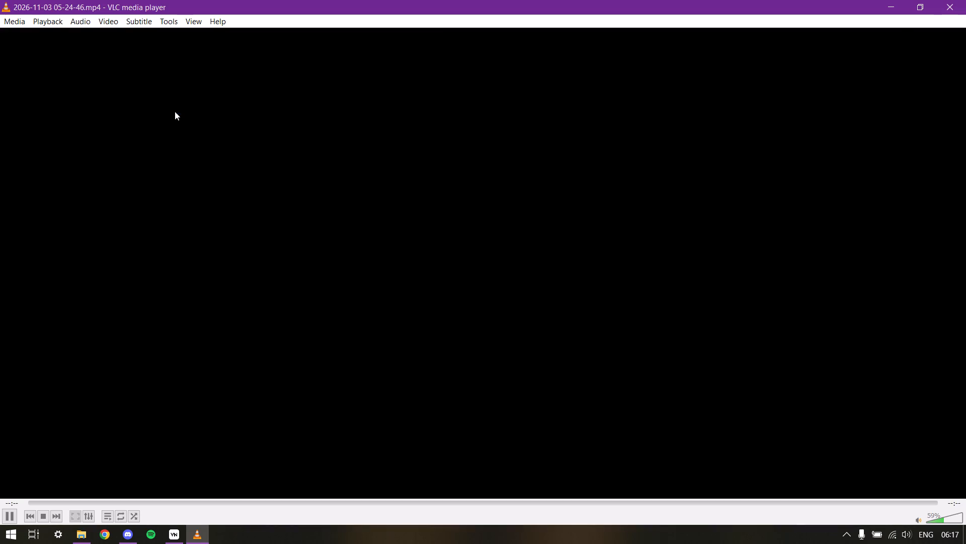
click(965, 1)
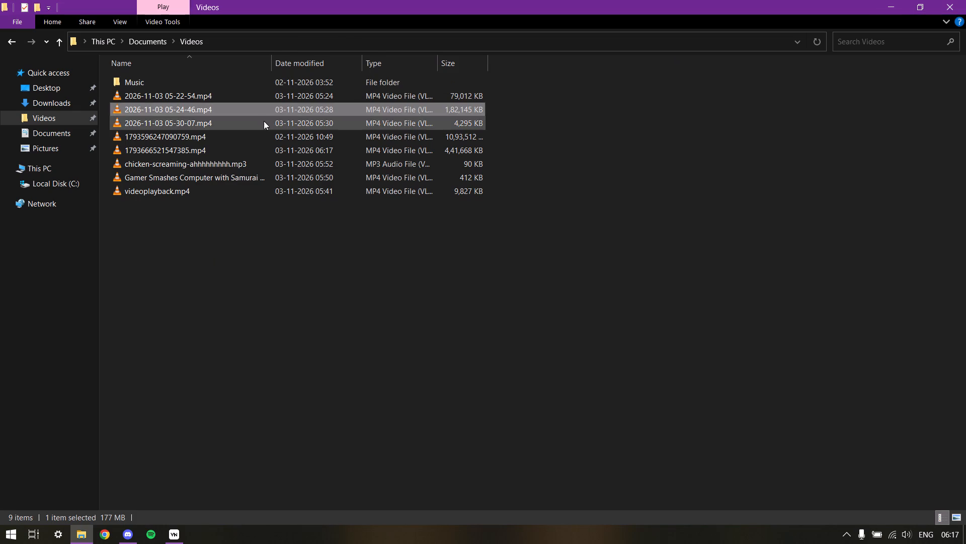
double_click(264, 121)
click(965, 0)
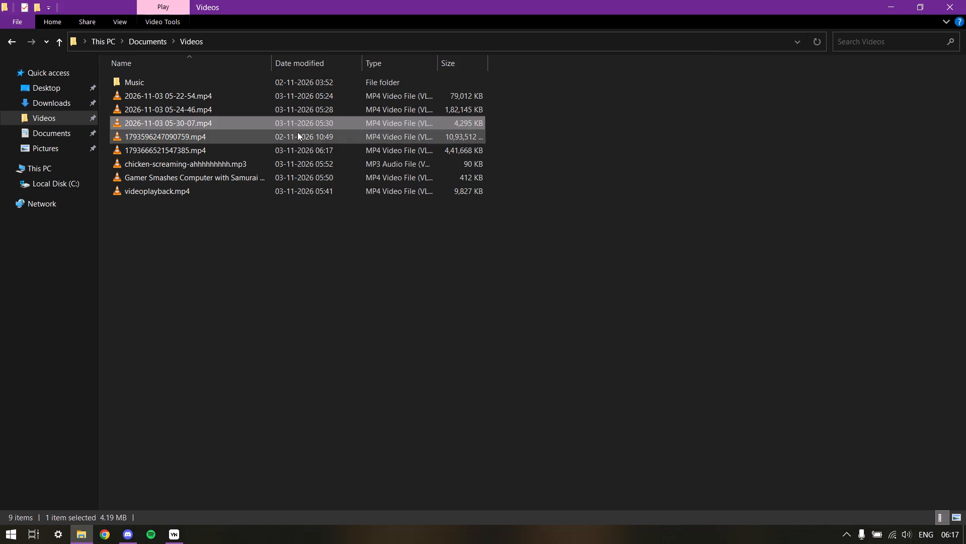
double_click(284, 135)
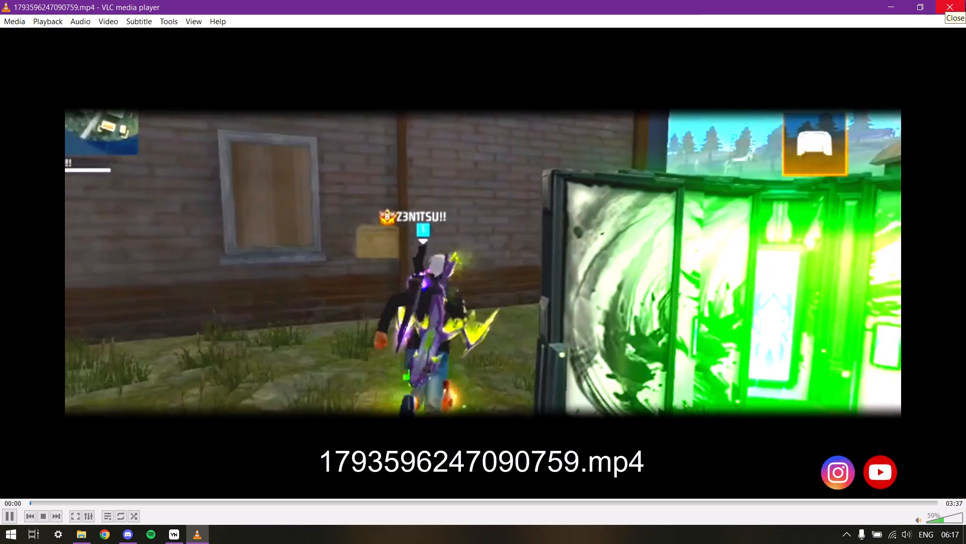
click(965, 3)
double_click(220, 150)
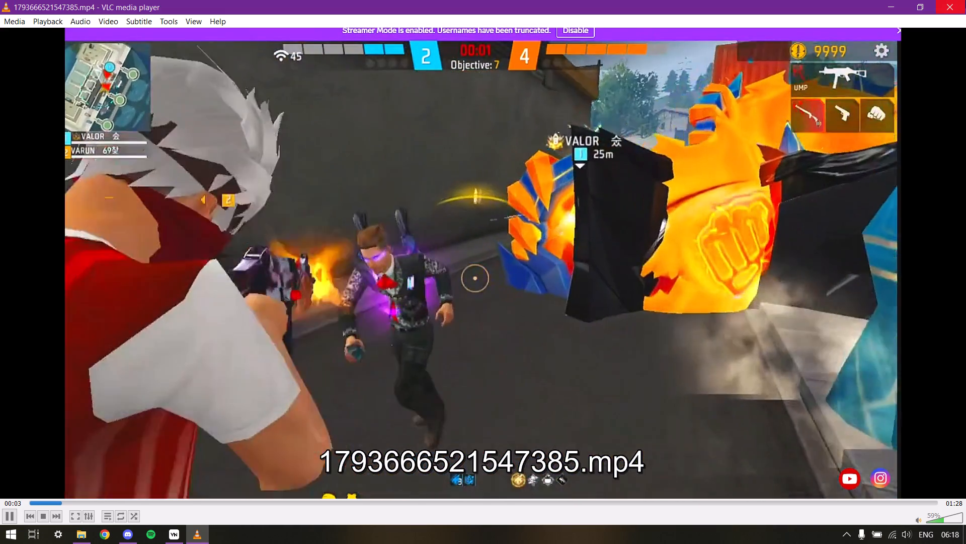
click(965, 0)
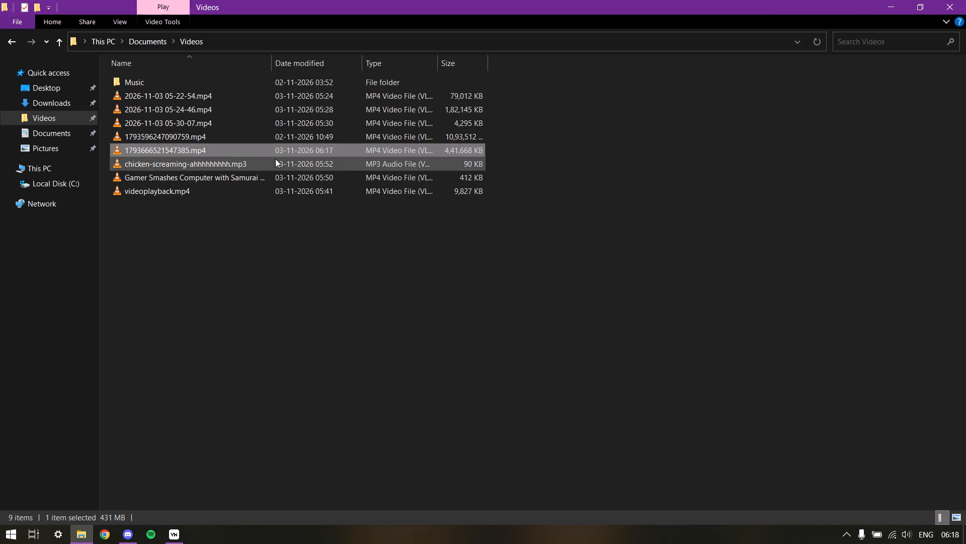
Rename the exported video 1793666521547385.mp4 as VARUN 69.
right_click(275, 153)
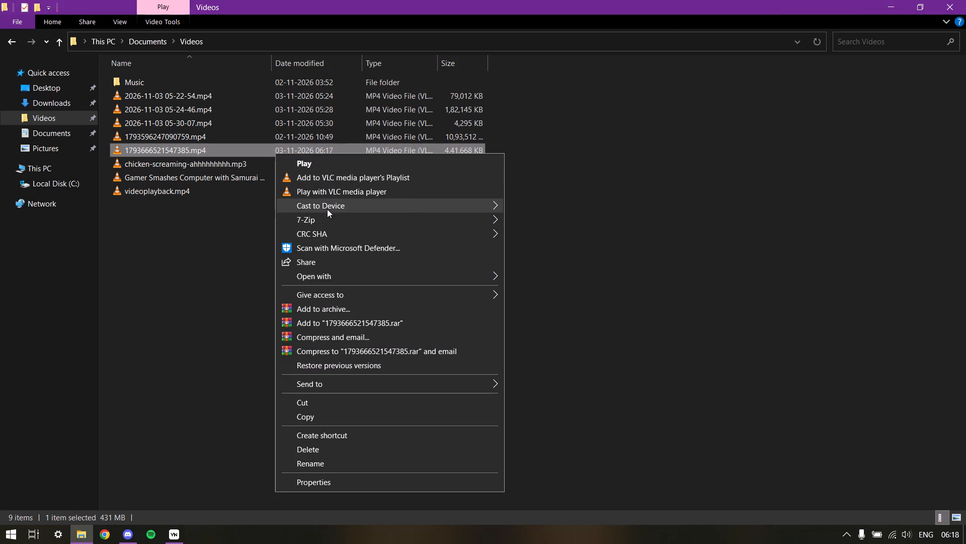
click(338, 465)
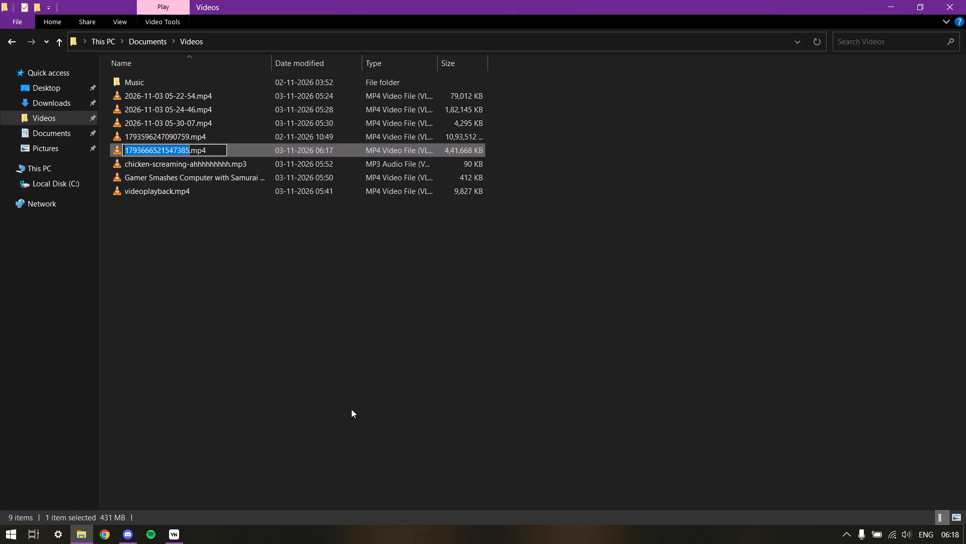
key(BackSpace)
key(BackSpace)
key(BackSpace)
key(BackSpace)
key(BackSpace)
key(BackSpace)
key(BackSpace)
text(VARUN)
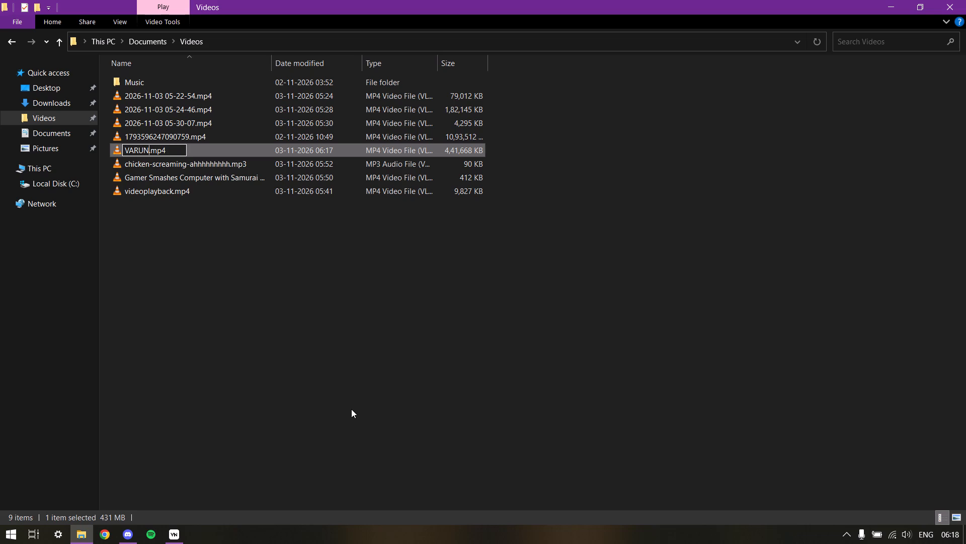
key(space)
text(69)
key(Return)
click(335, 400)
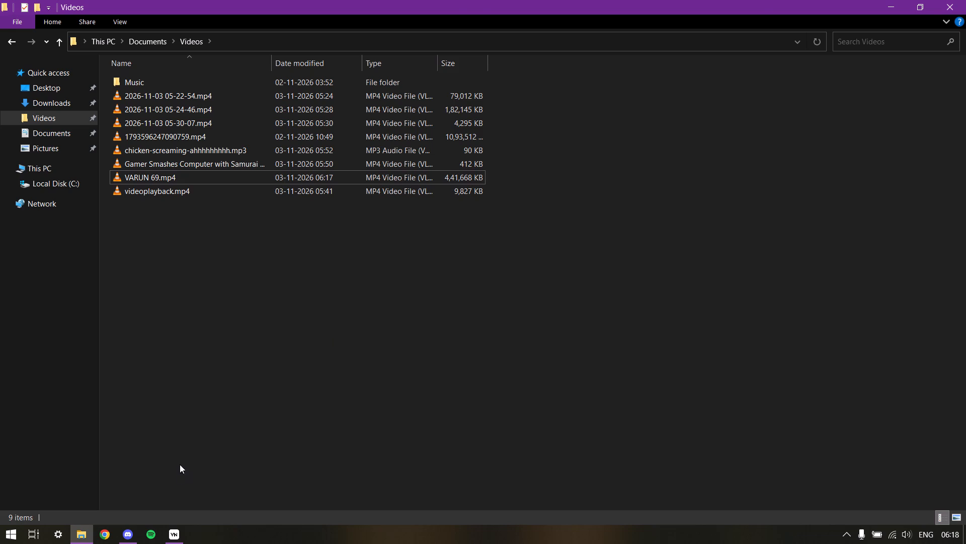
Close the Videos folder and minimise the video editor to reach the desktop.
click(965, 0)
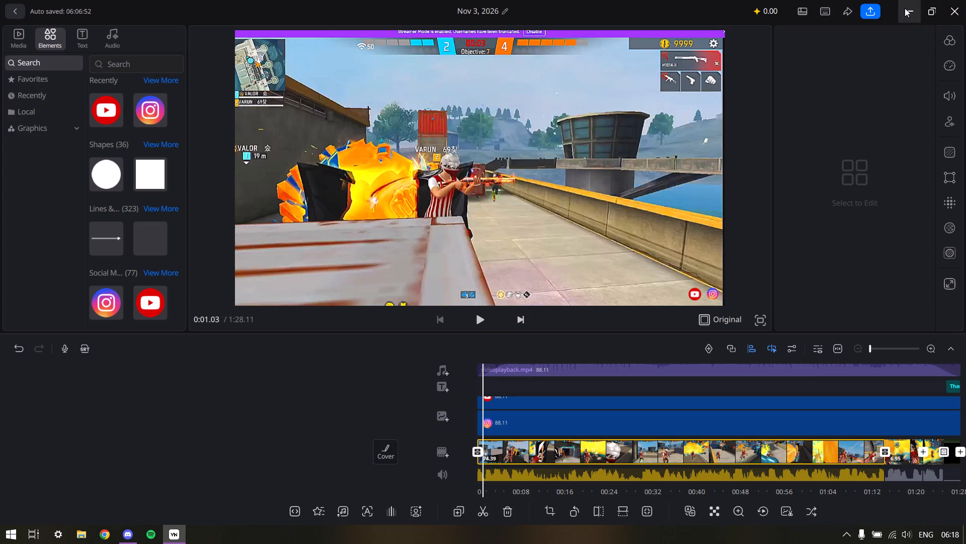
click(905, 8)
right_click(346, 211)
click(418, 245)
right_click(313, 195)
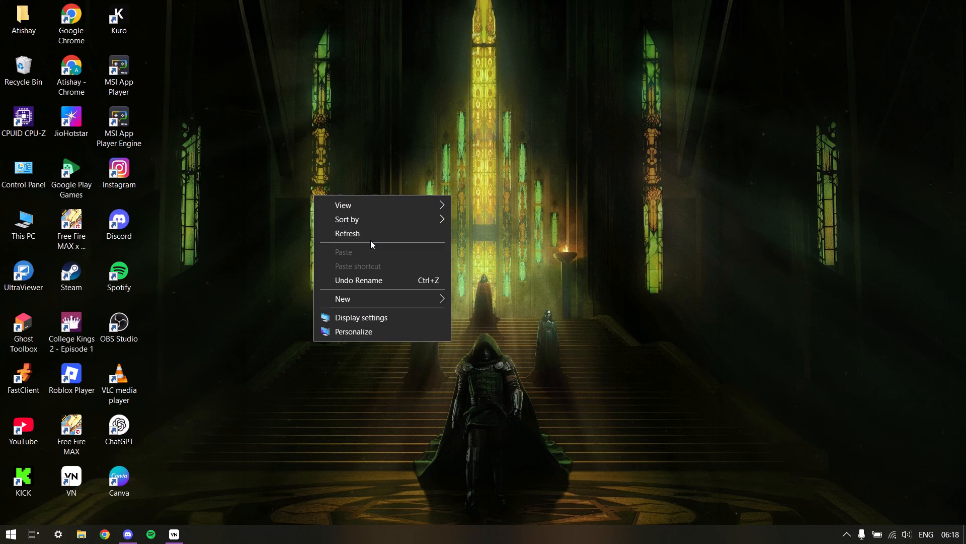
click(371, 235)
Switch to Chrome, search Google for MEDIA FIRE and open the mediafire.com website.
double_click(70, 74)
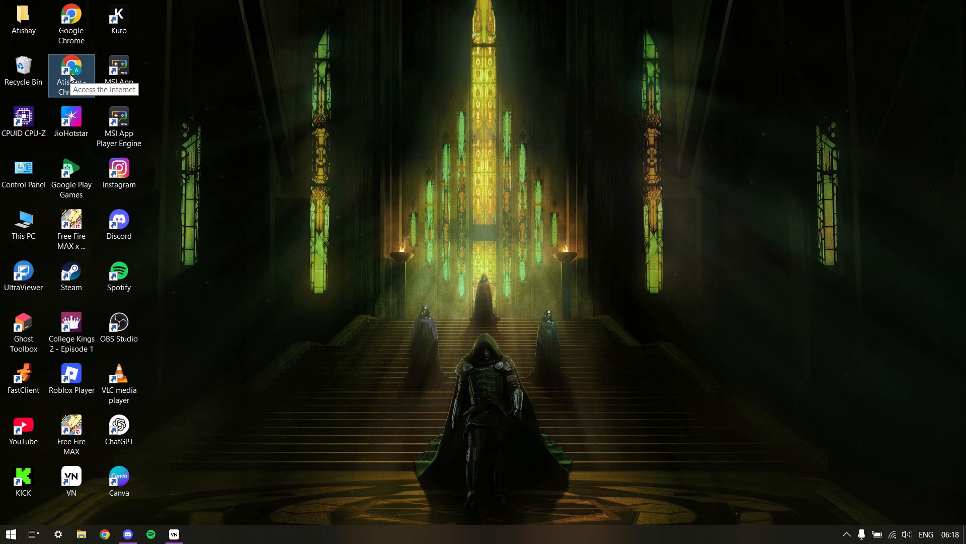
click(336, 245)
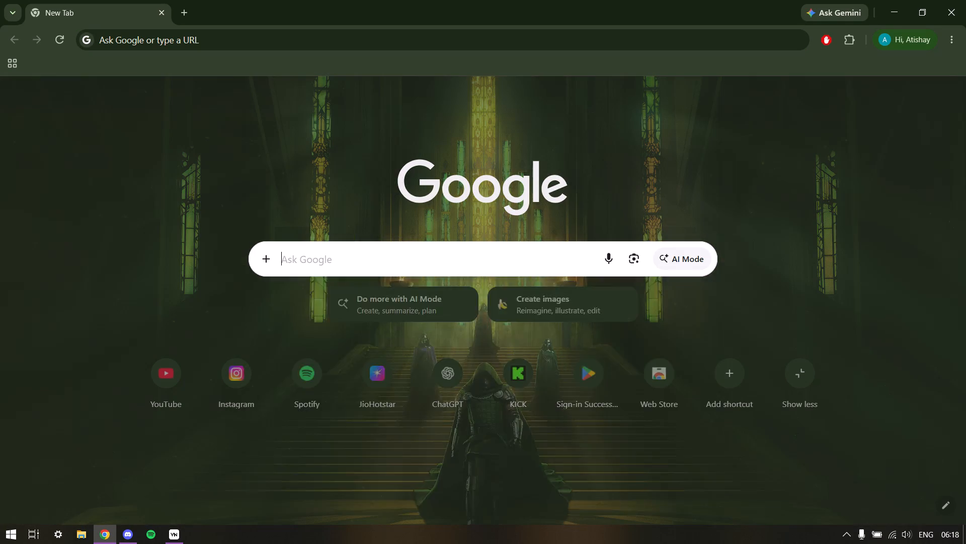
key(m)
text(EDI)
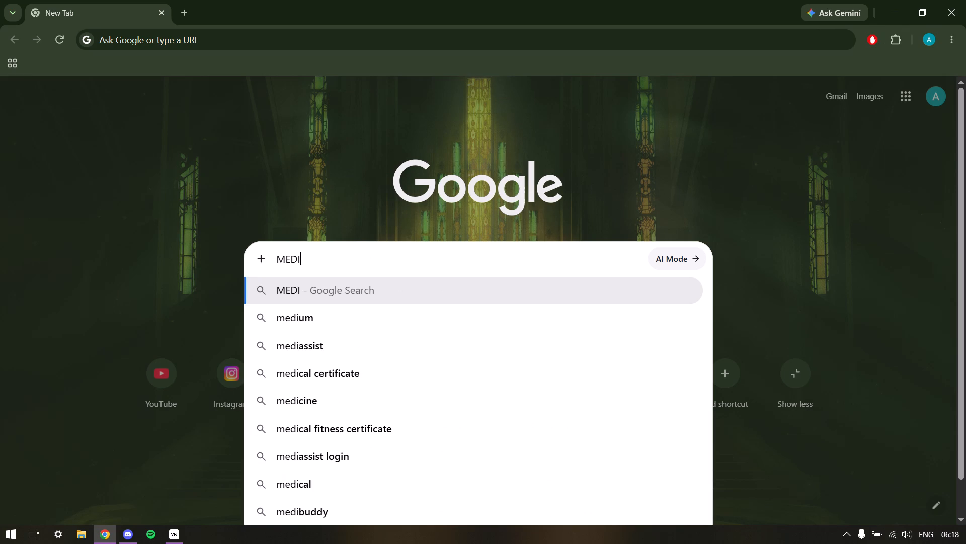
key(a)
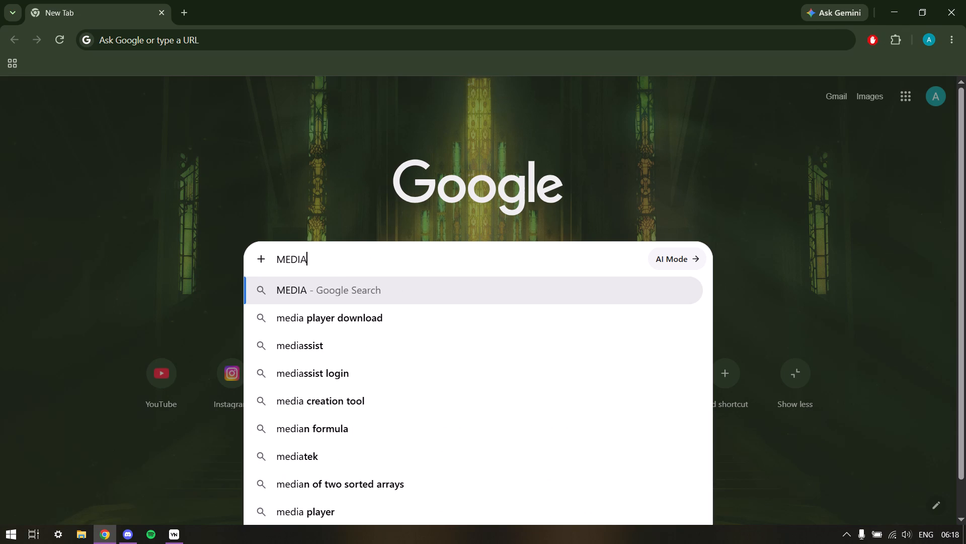
key(space)
text(FI)
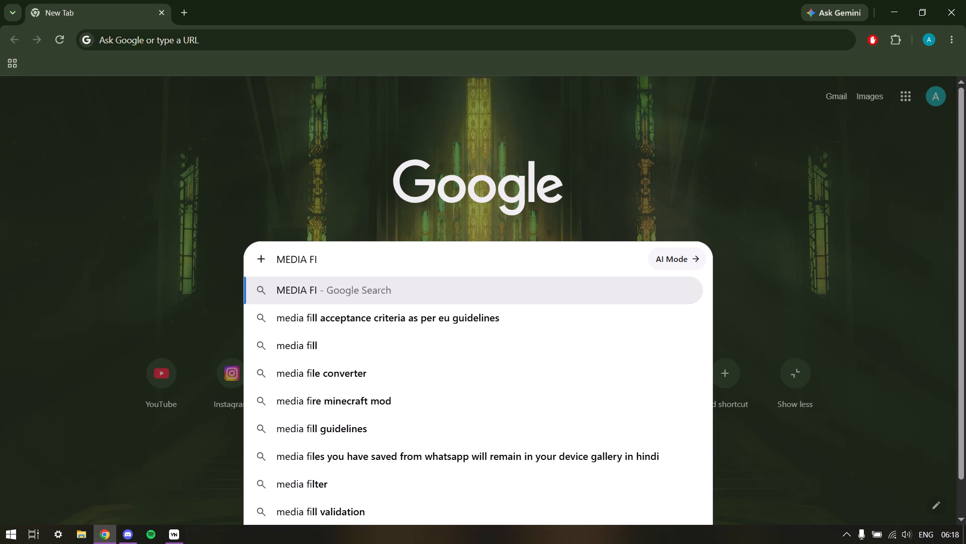
key(r)
key(e)
click(381, 291)
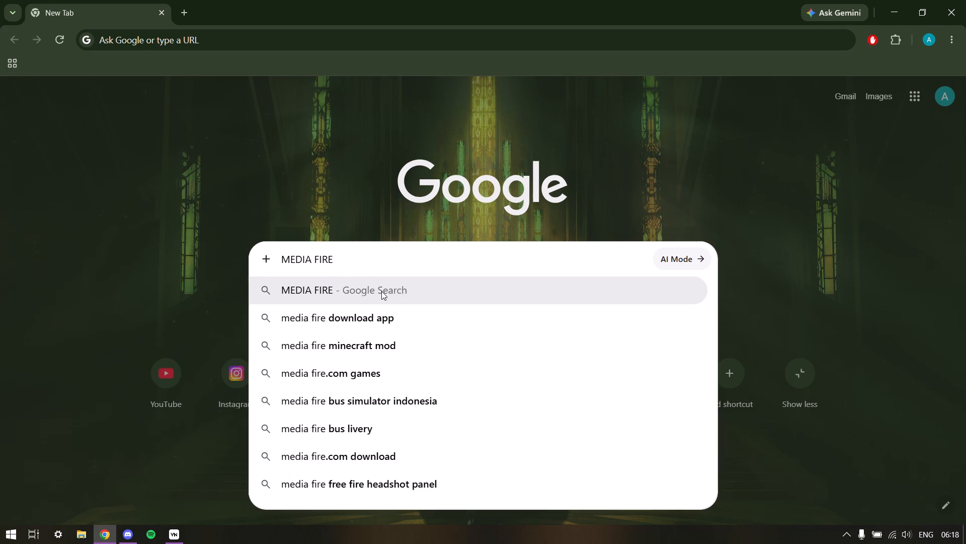
click(177, 257)
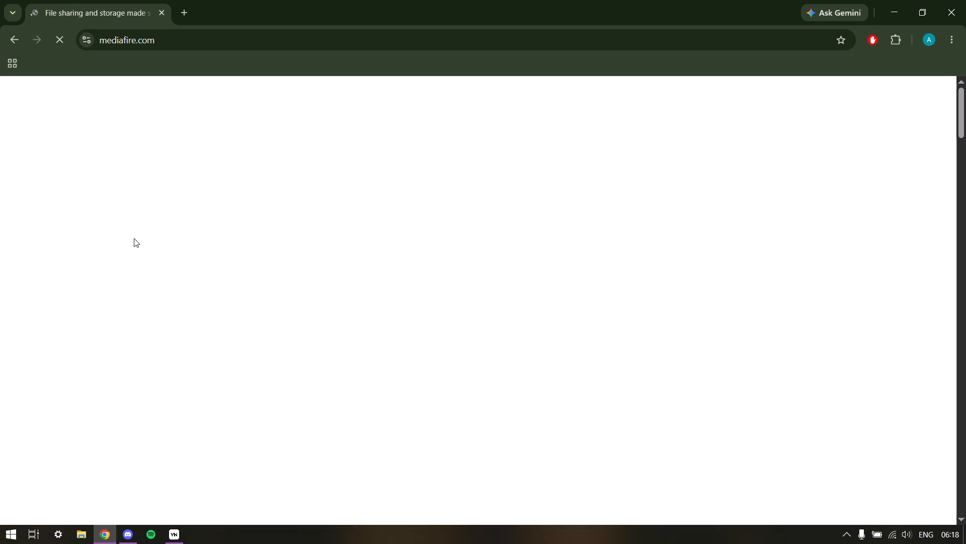
Enter the MediaFire web app with the trial account and open My Files.
click(426, 333)
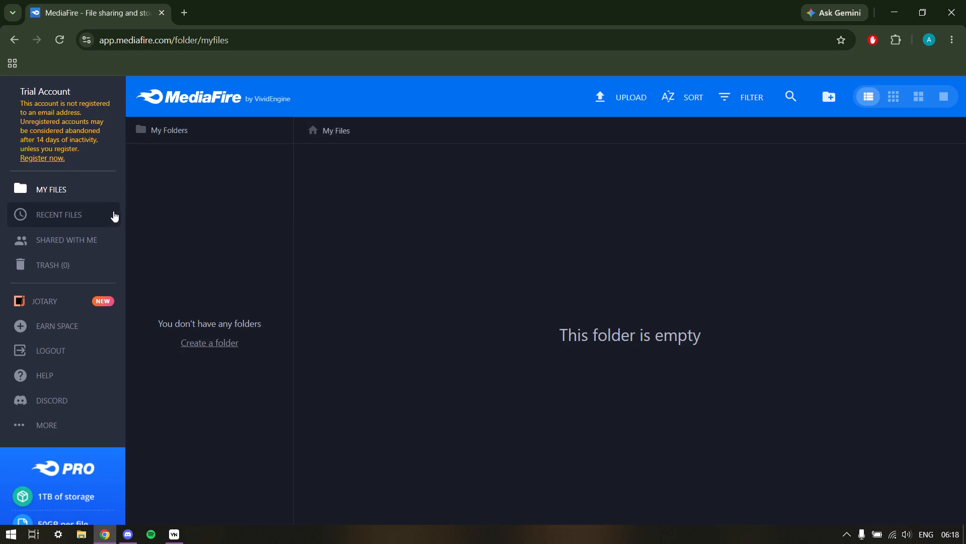
click(92, 190)
Select VARUN 69.mp4 from the Videos folder and start uploading it to My Files.
click(822, 97)
click(576, 245)
right_click(749, 194)
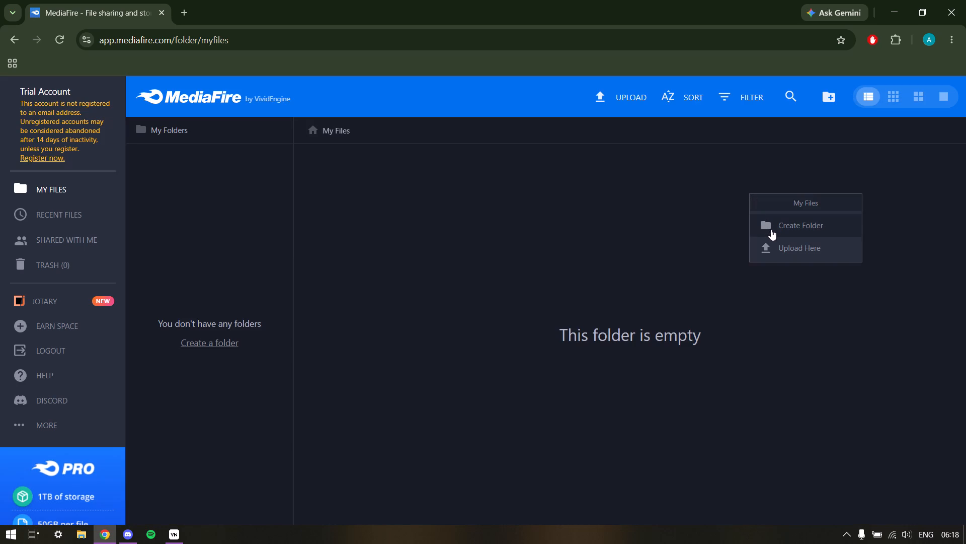
click(769, 250)
click(523, 283)
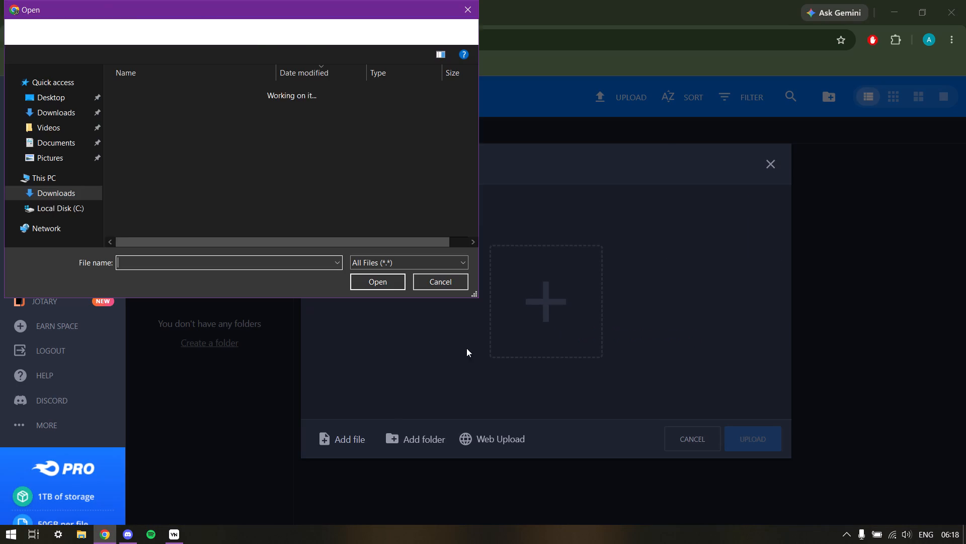
click(51, 132)
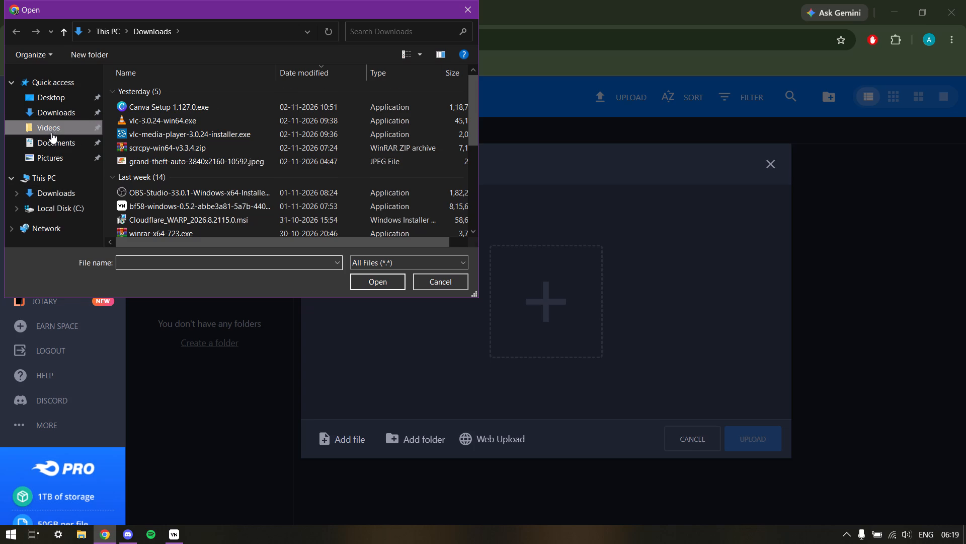
double_click(165, 184)
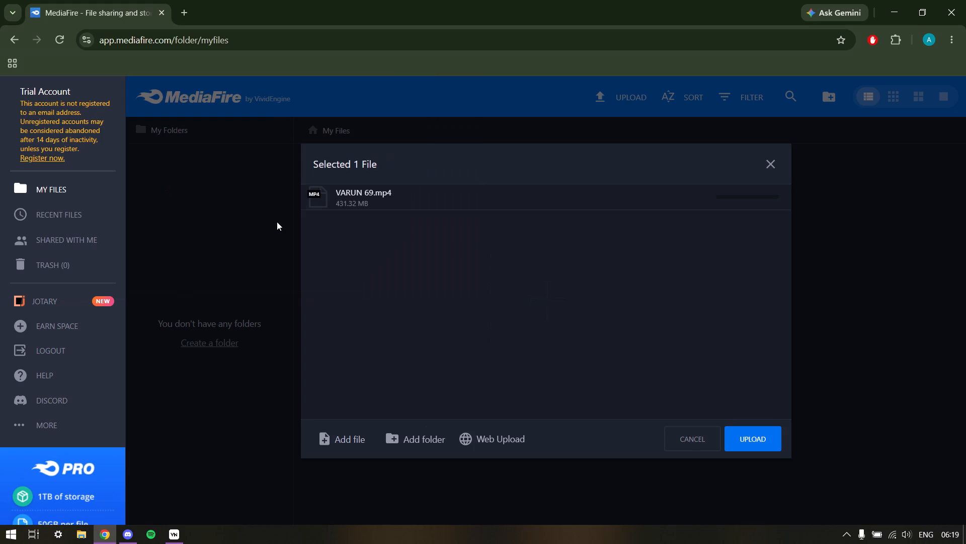
click(750, 440)
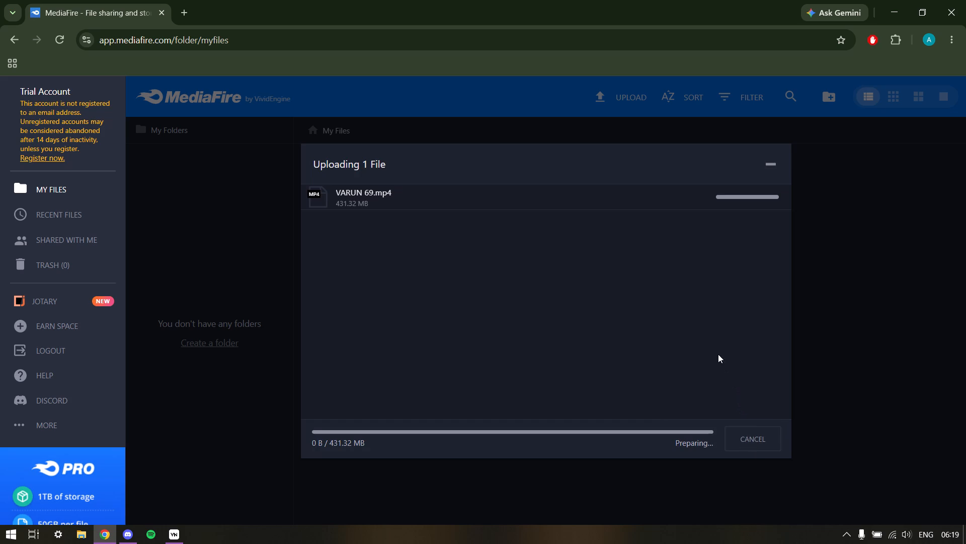
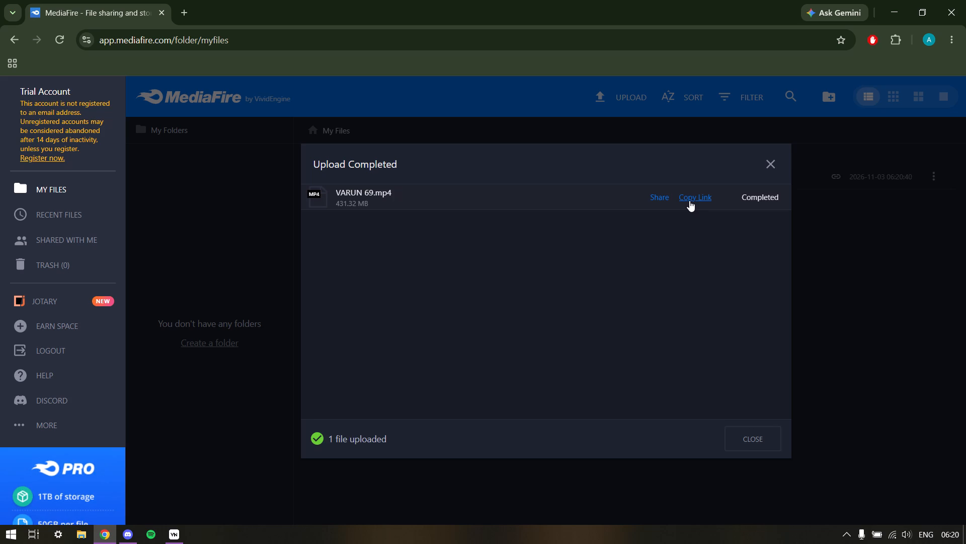
Copy the share link of the uploaded VARUN 69.mp4 file to the clipboard.
click(689, 200)
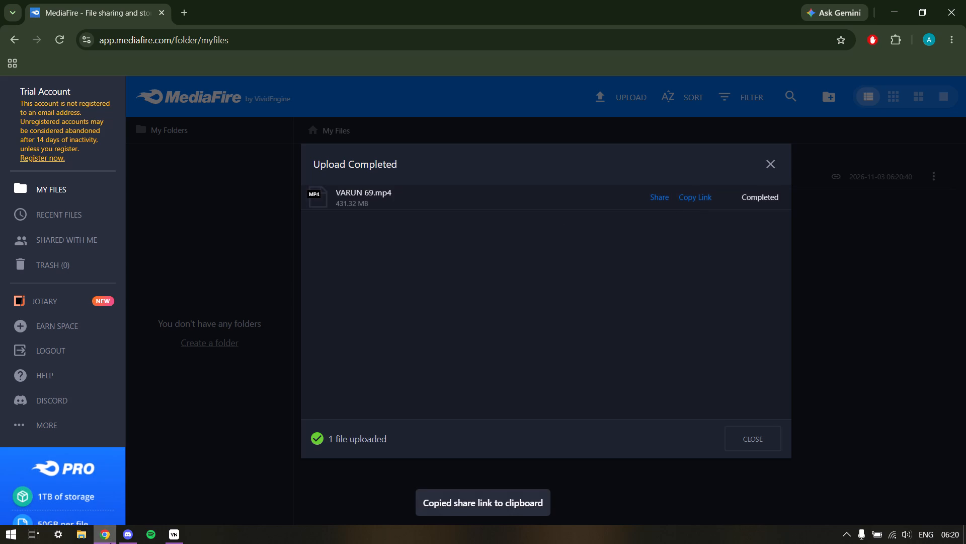